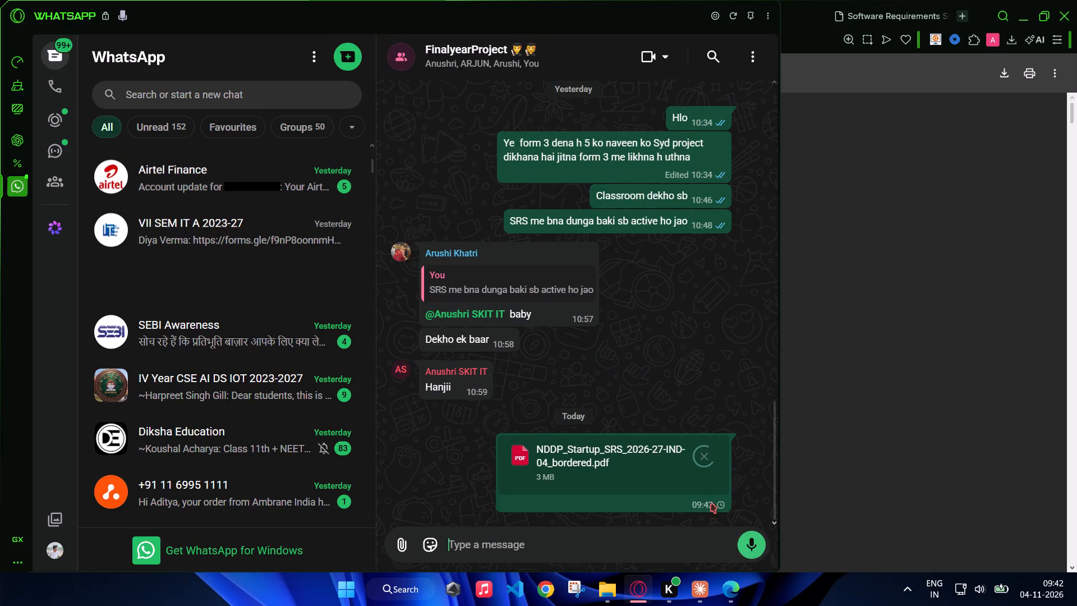
Preview the NDDP_Startup_SRS_2026-27-IND-04_bordered.pdf shared in the FinalyearProject chat, skim its pages, and close the preview.
left_click(635, 460)
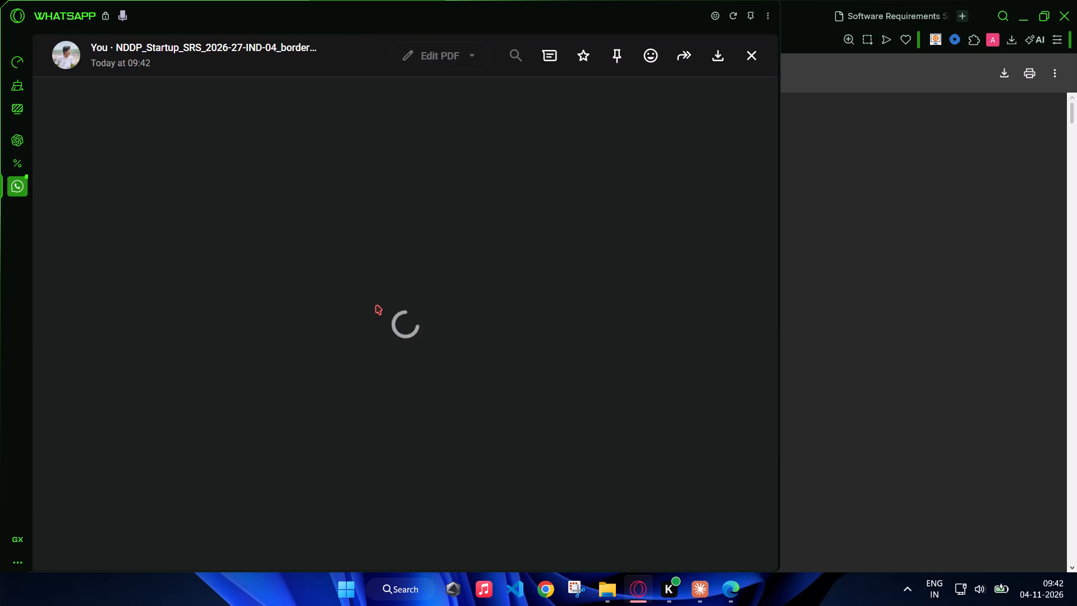
scroll(376, 305, "down", 5)
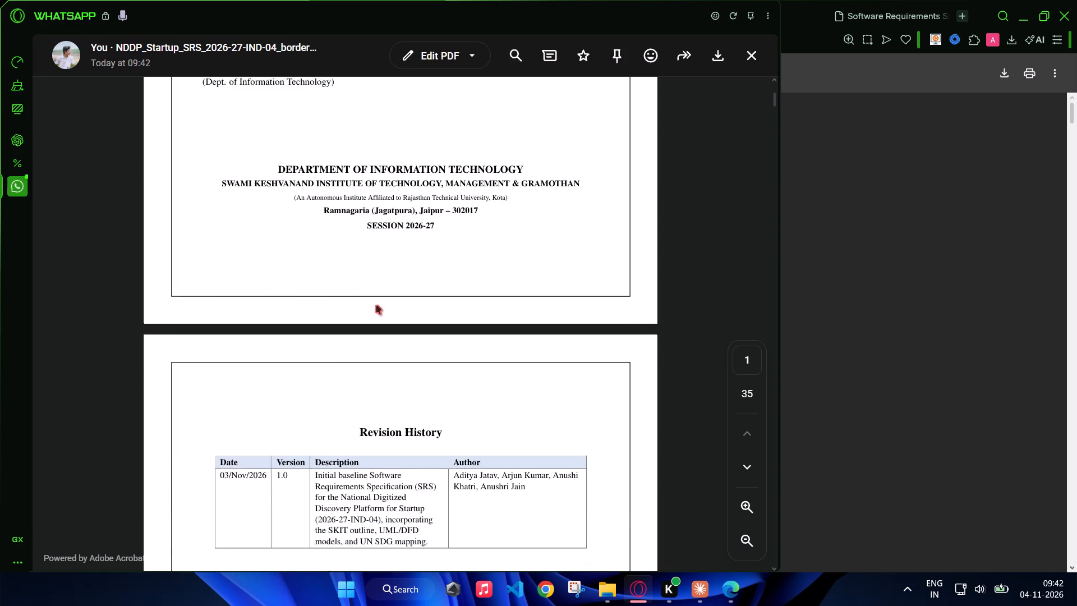
scroll(376, 305, "down", 8)
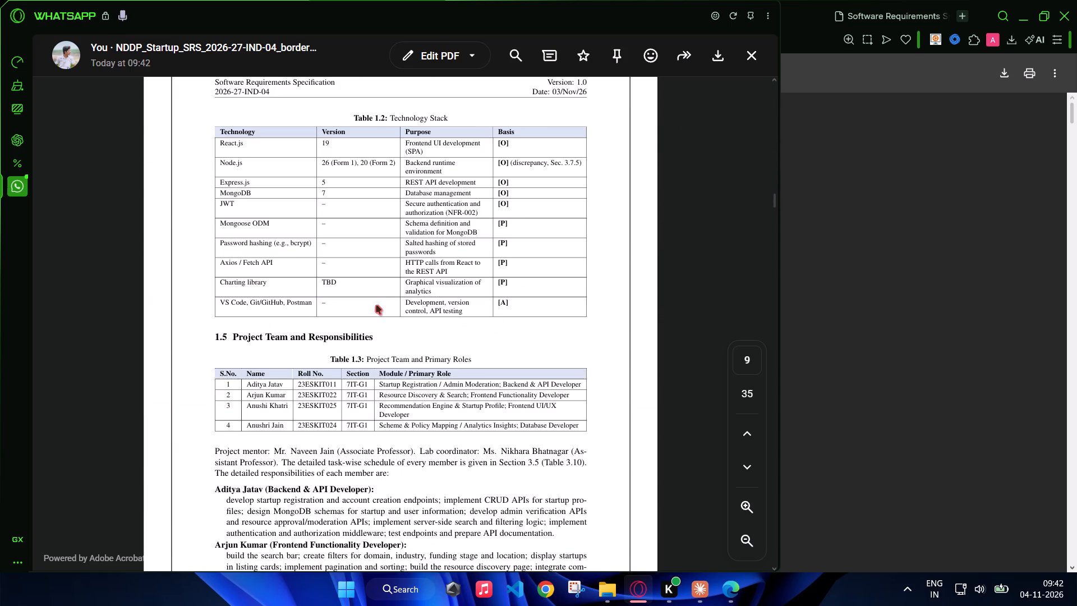
left_click(755, 58)
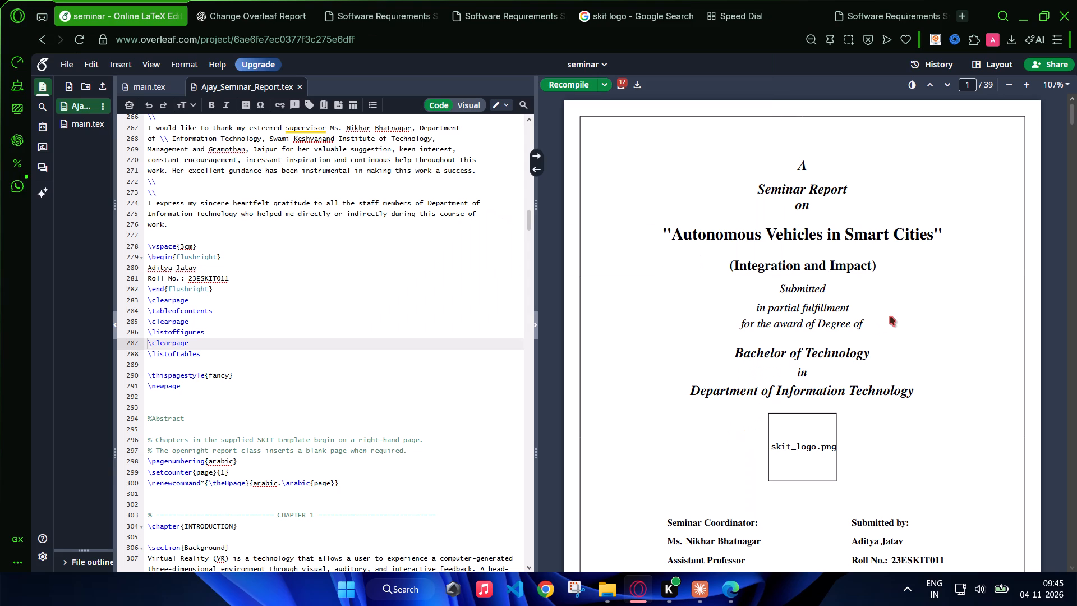
Examine the cover page code in Ajay_Seminar_Report.tex around the line that includes skit_logo.png.
scroll(362, 204, "up", 11)
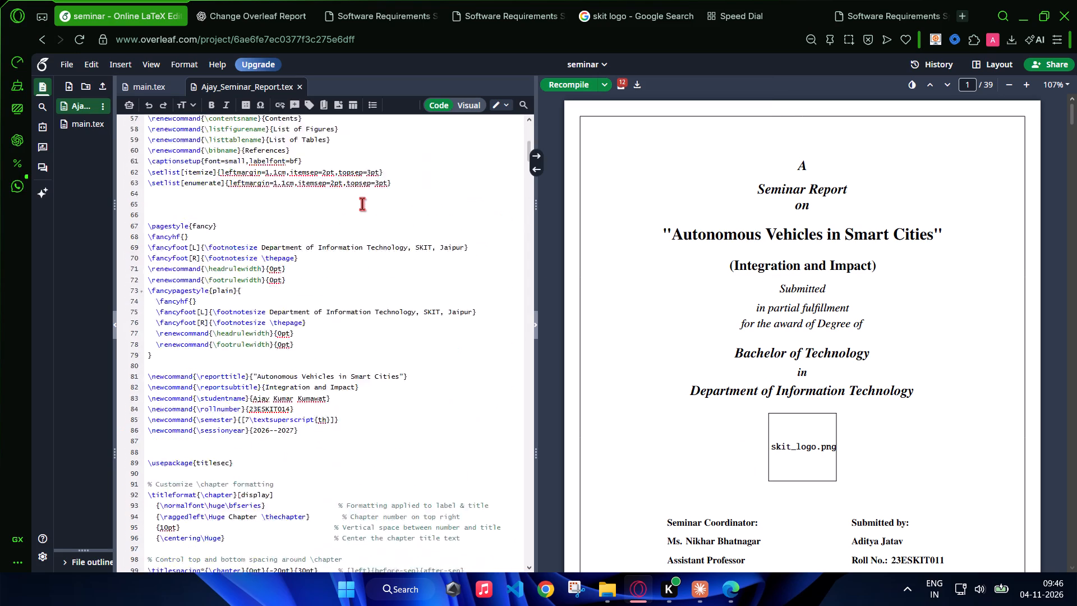
scroll(362, 204, "up", 5)
scroll(362, 204, "down", 7)
scroll(362, 204, "up", 1)
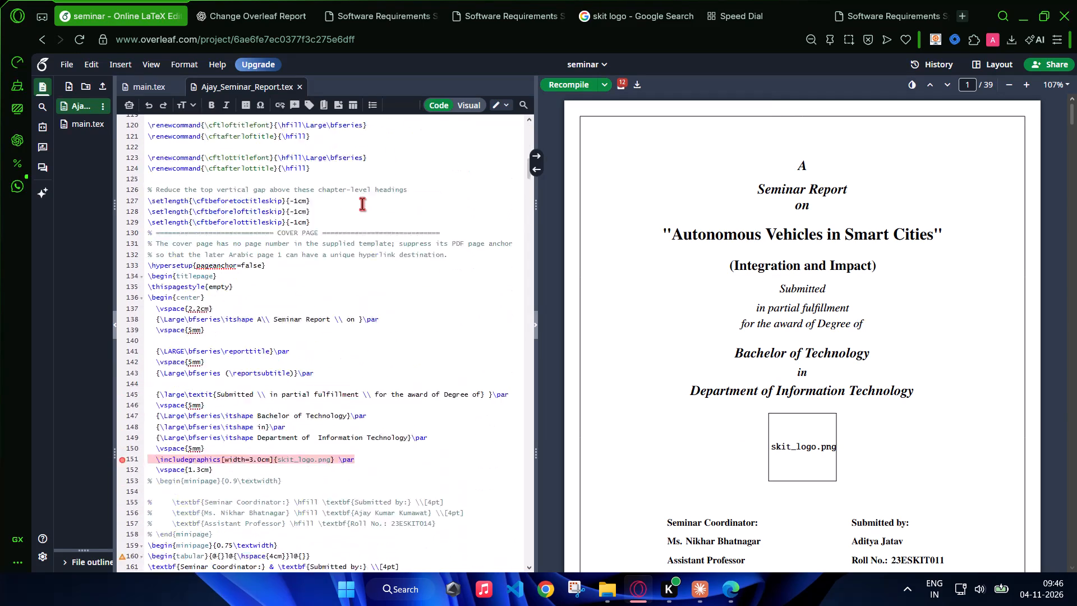
scroll(362, 204, "up", 1)
scroll(362, 204, "down", 5)
scroll(362, 204, "up", 1)
double_click(362, 223)
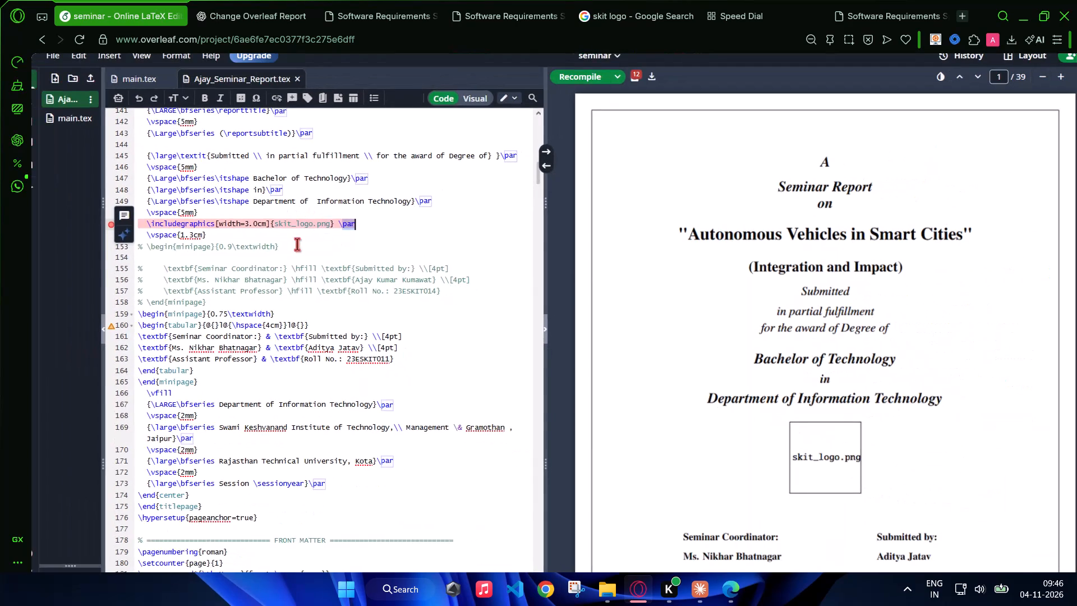
left_click(297, 244)
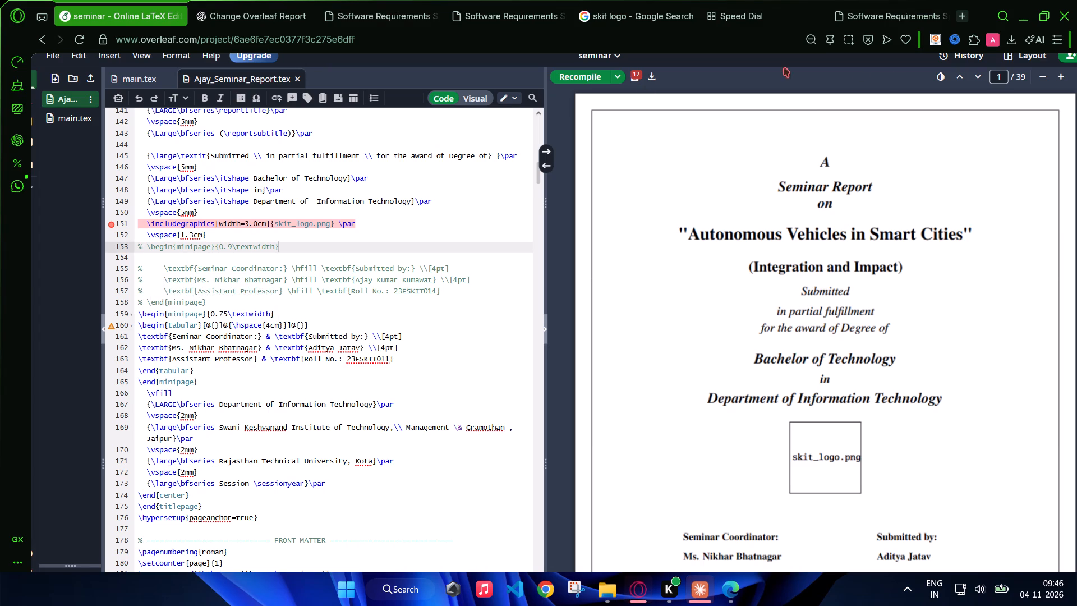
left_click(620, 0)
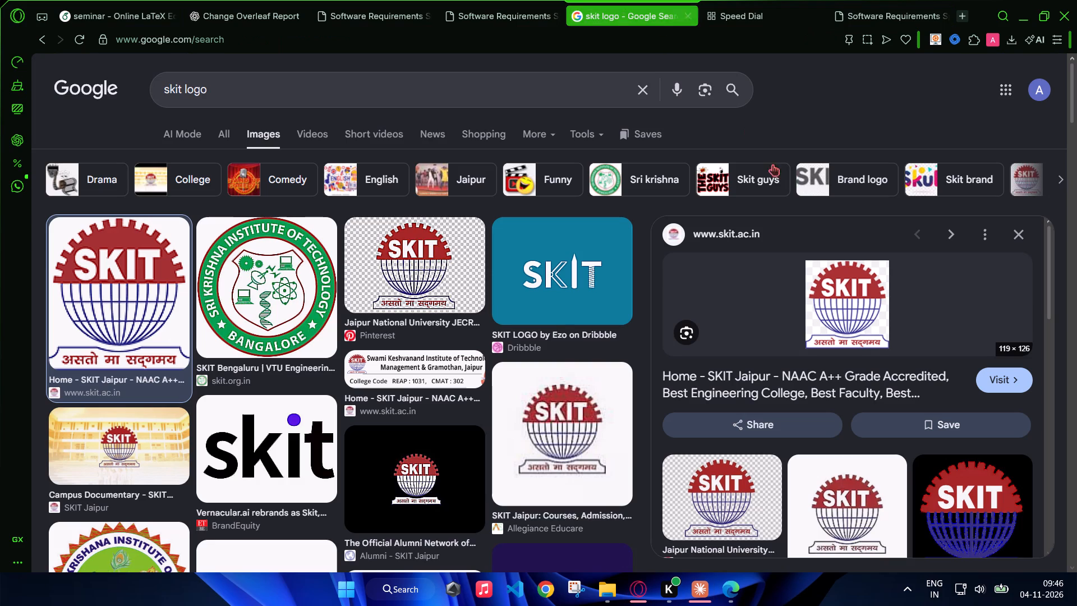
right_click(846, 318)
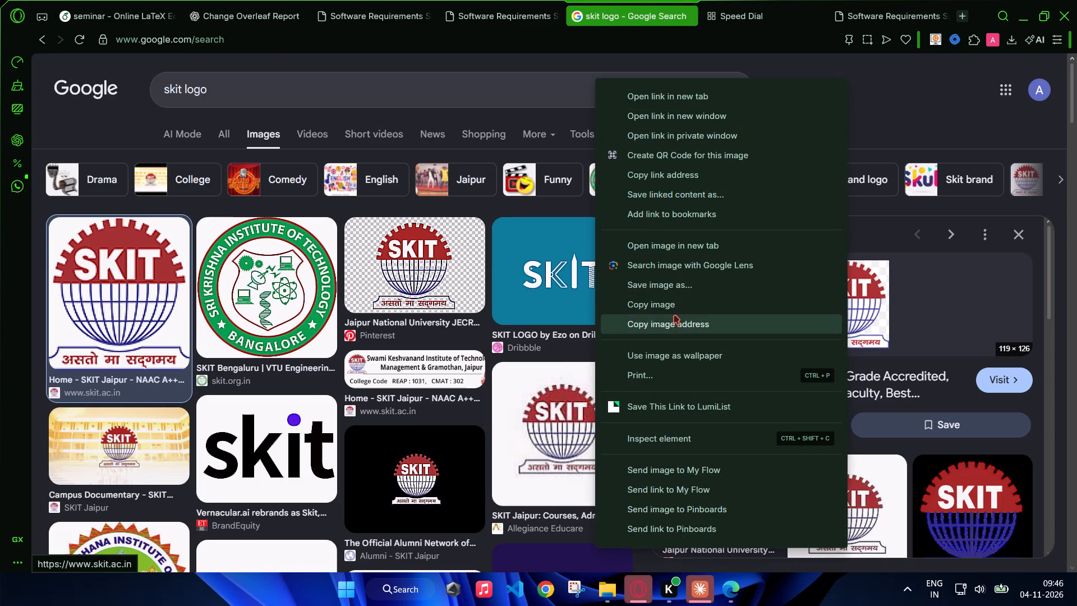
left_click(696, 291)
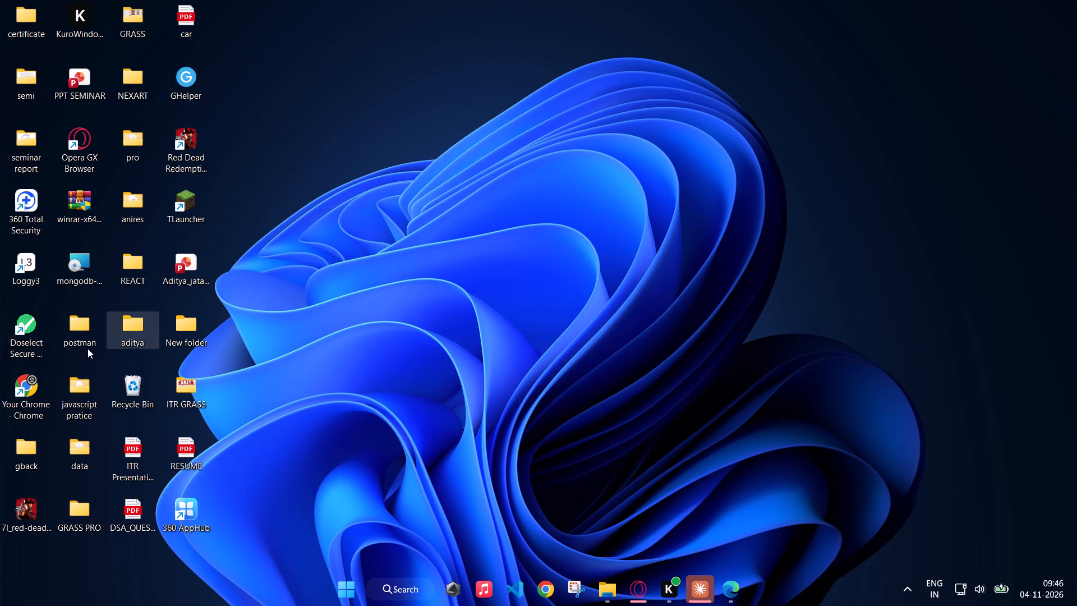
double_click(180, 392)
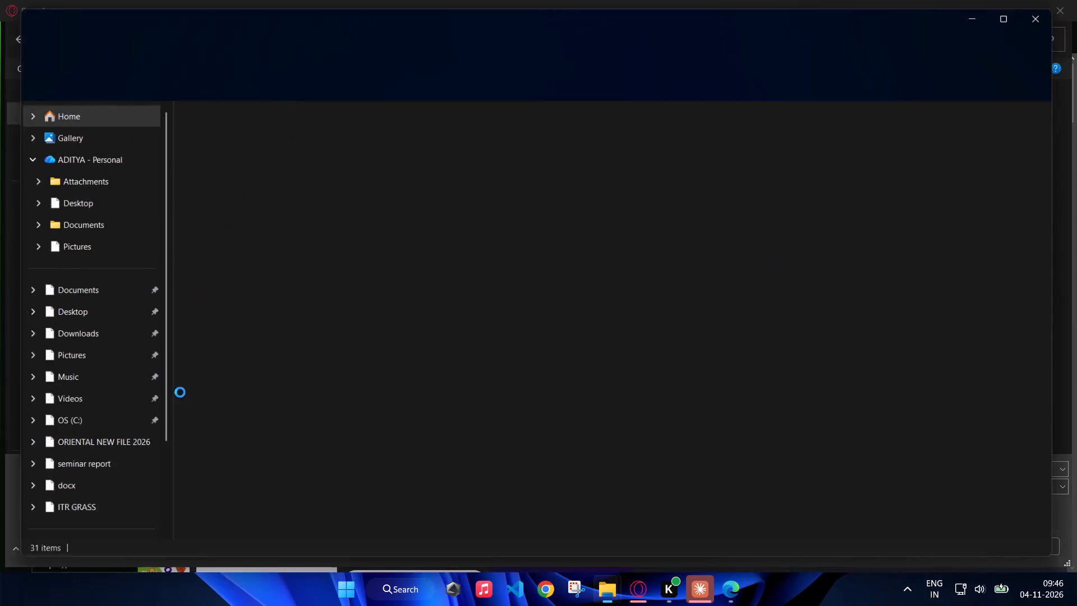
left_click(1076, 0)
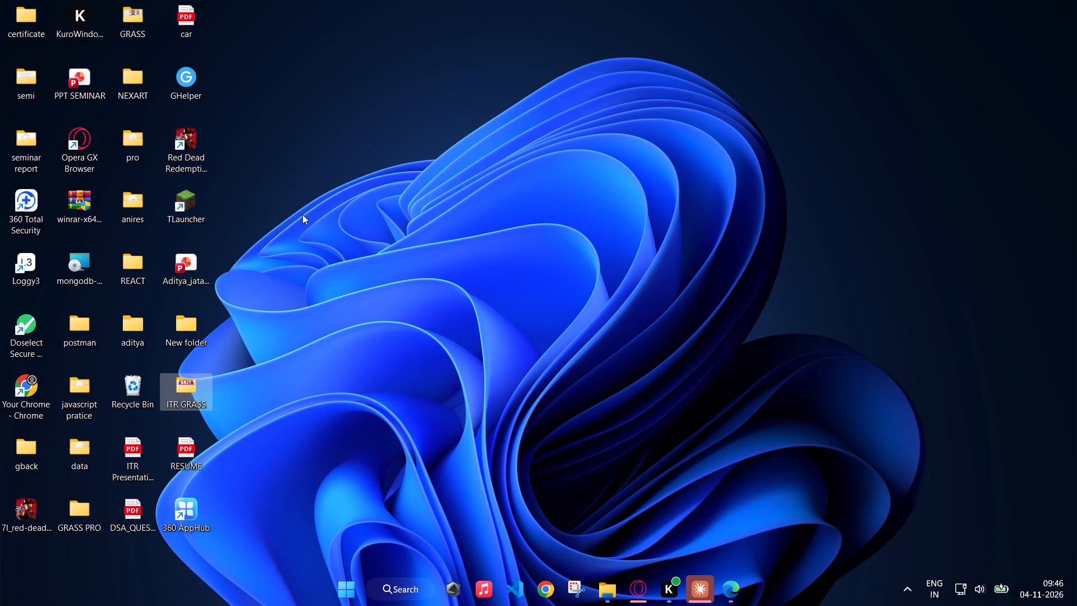
Open the ITR GRASS folder on the desktop, preview the logo PNG file, and close the preview.
double_click(185, 380)
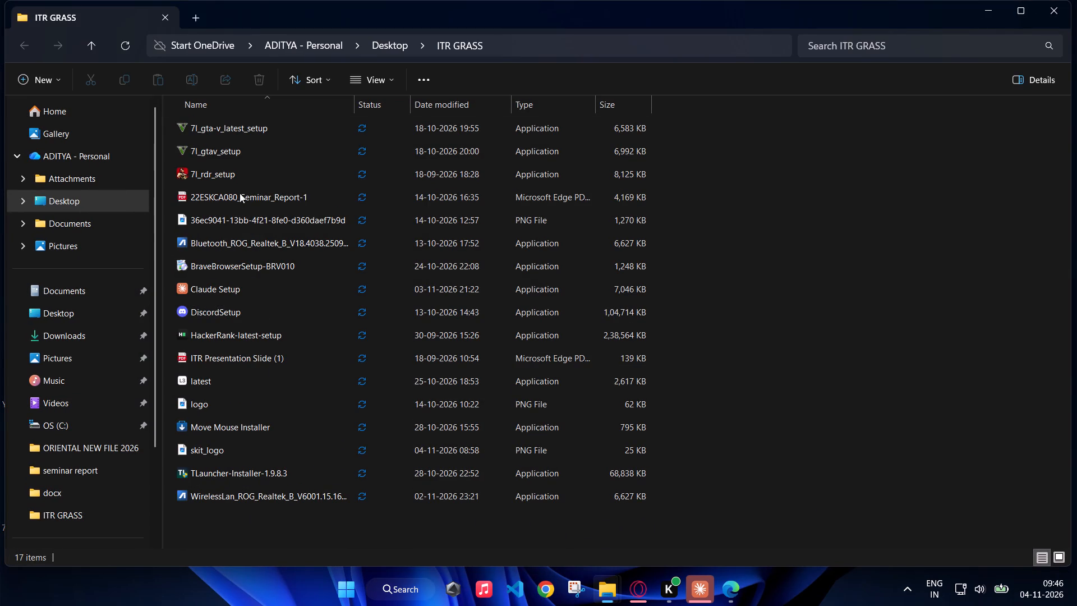
double_click(246, 400)
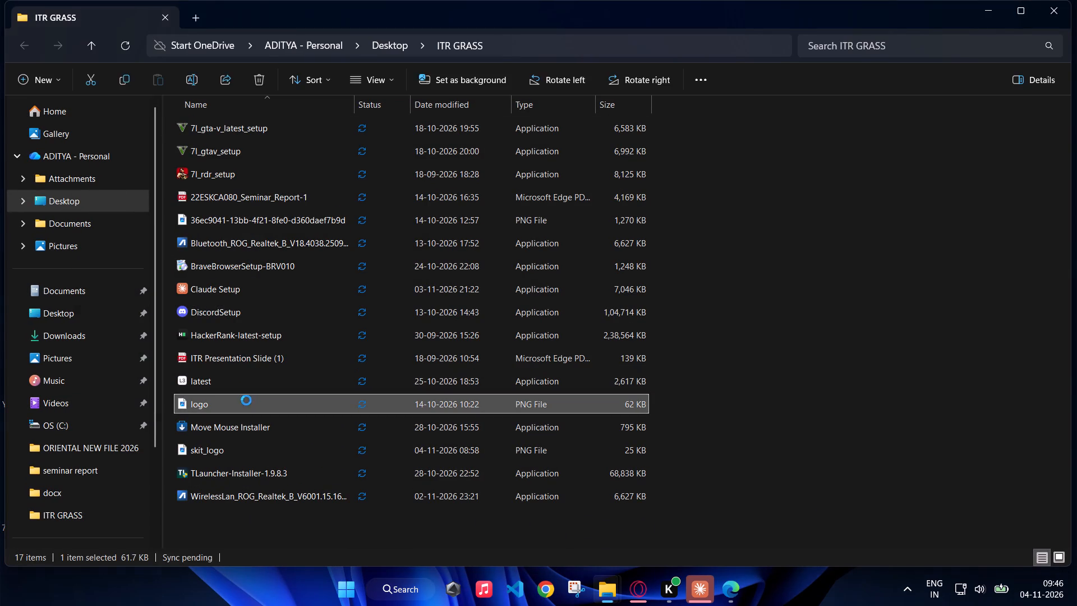
left_click(819, 52)
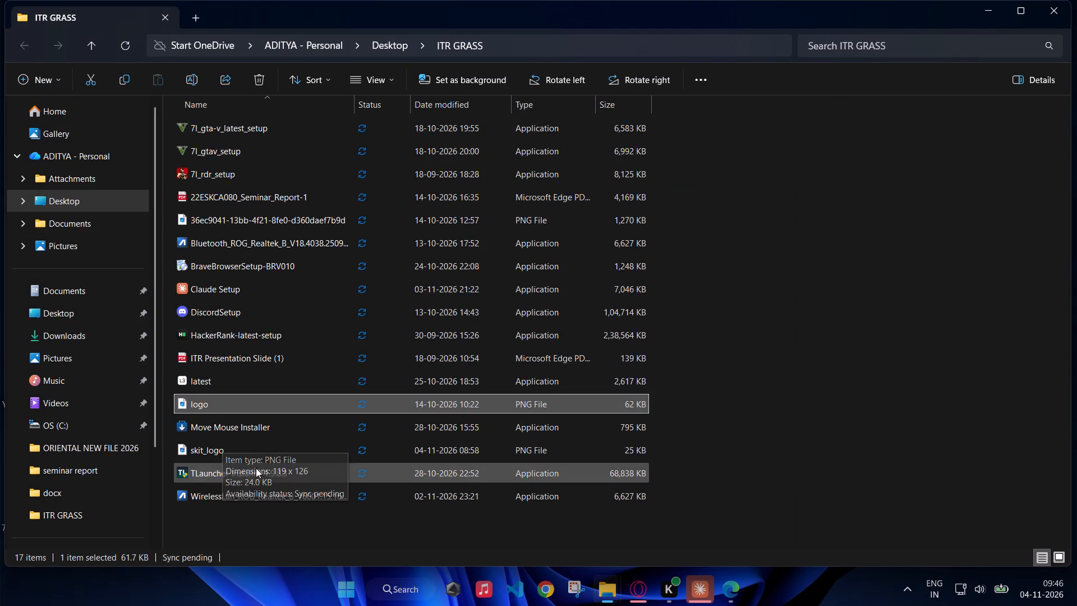
Upload skit_logo.png from the ITR GRASS folder into the Overleaf seminar project.
left_click(630, 596)
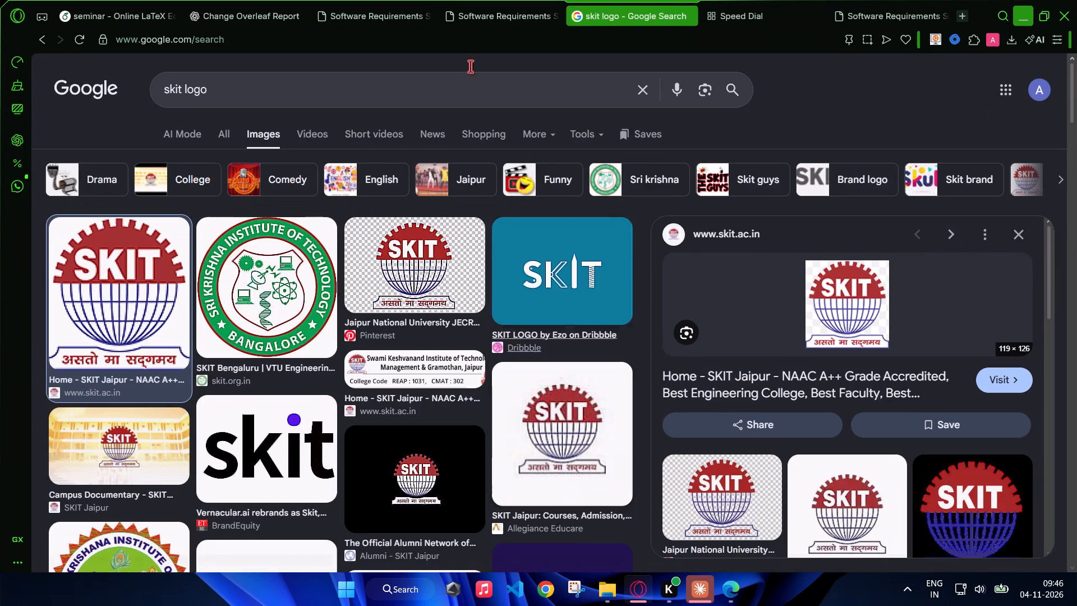
left_click(165, 0)
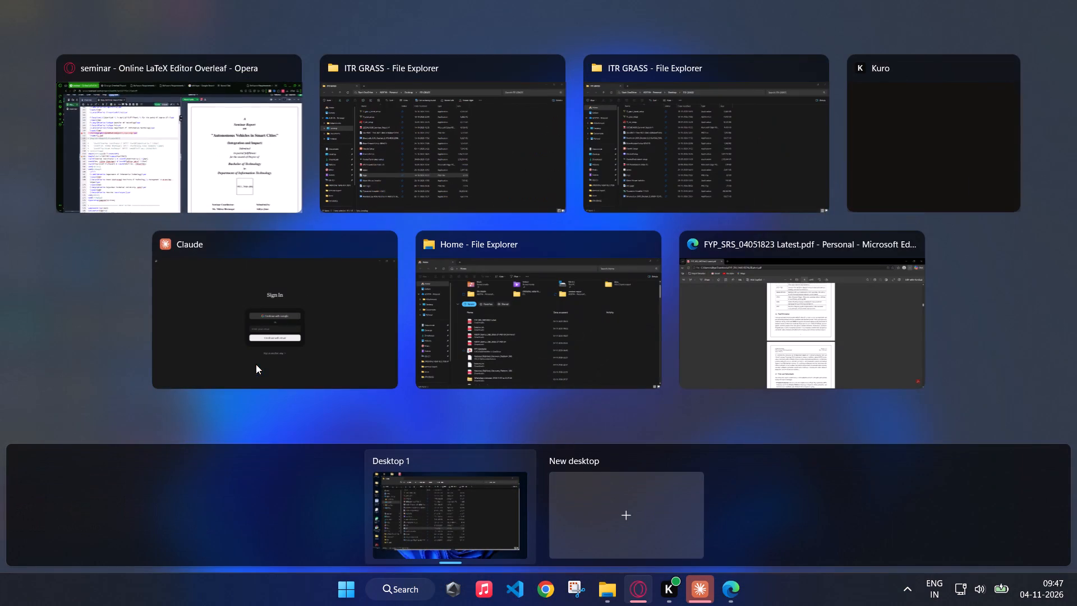
left_click_drag(367, 226, 401, 157)
left_click(401, 157)
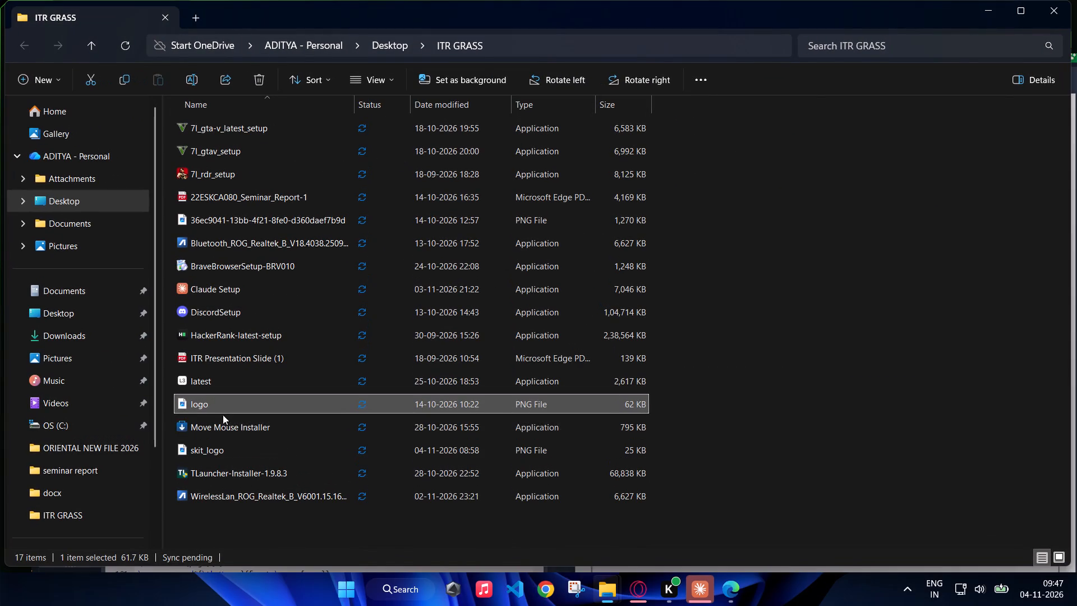
right_click(256, 456)
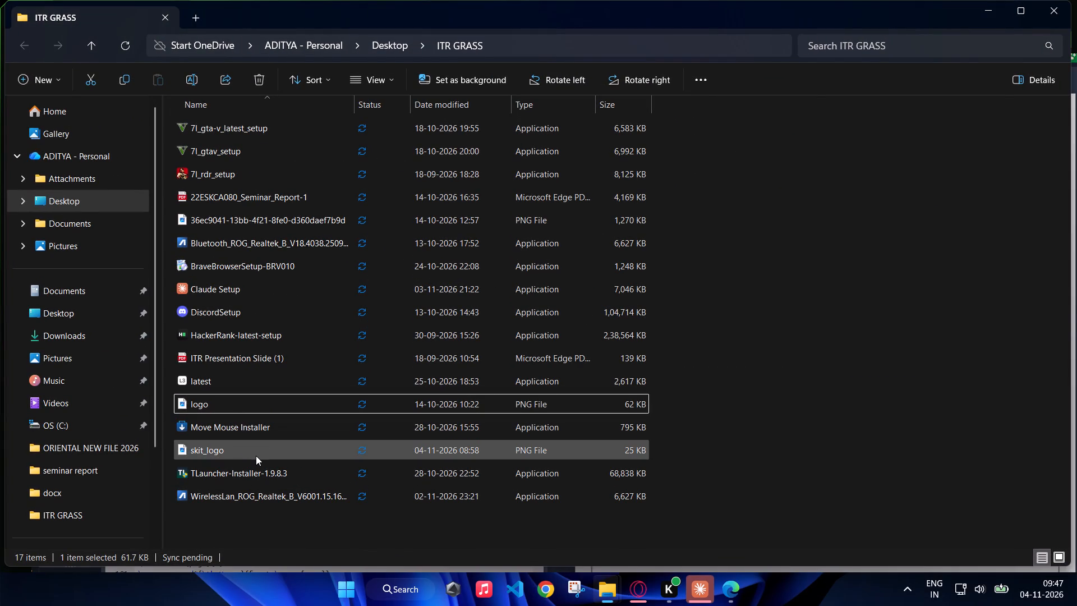
left_click(652, 603)
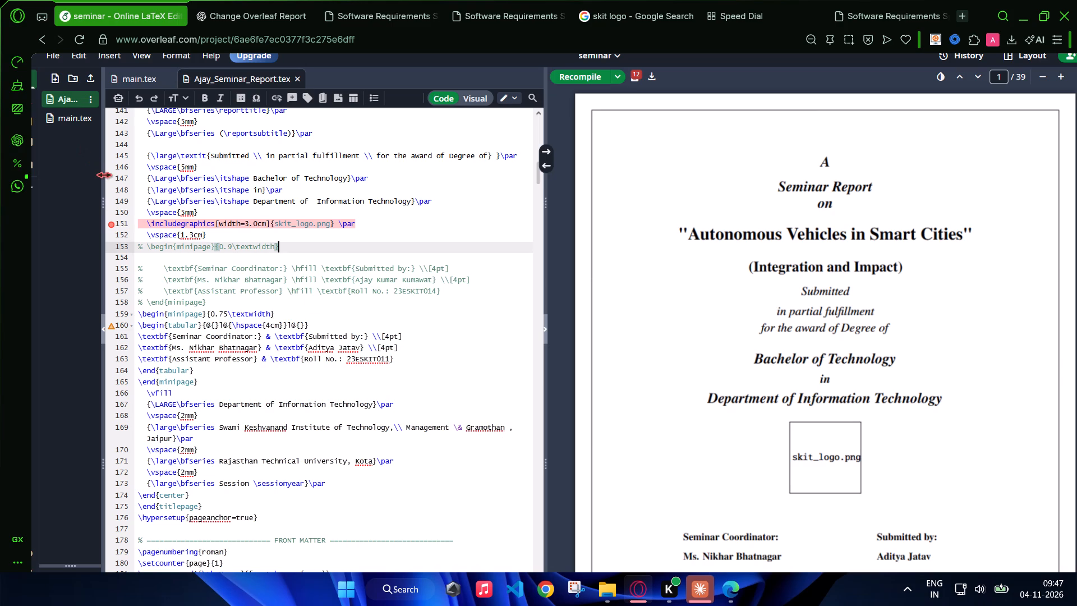
left_click_drag(104, 175, 385, 172)
left_click(338, 77)
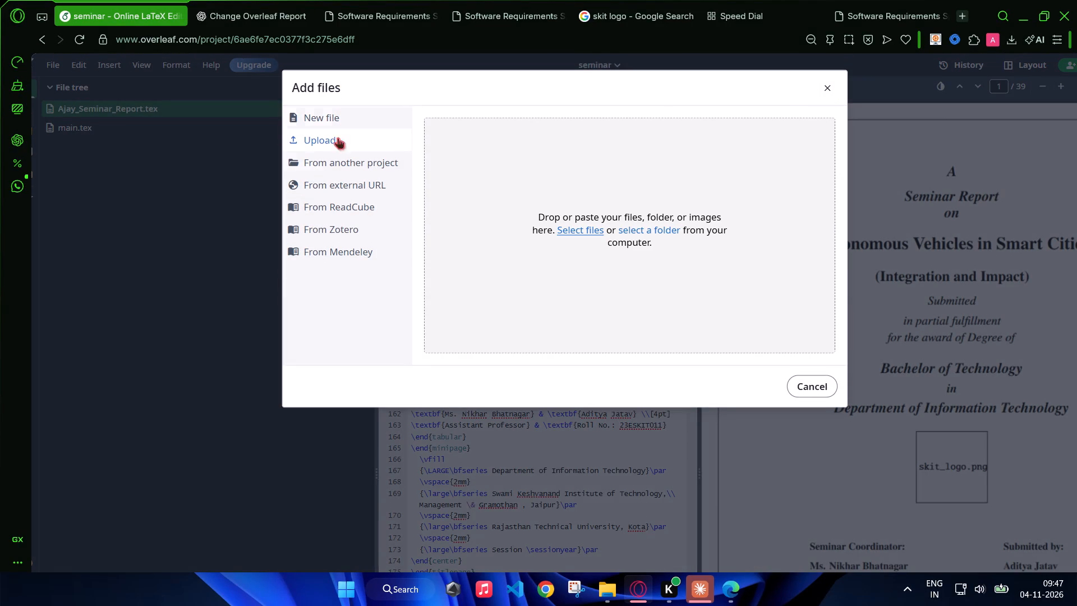
left_click(576, 225)
left_click(761, 344)
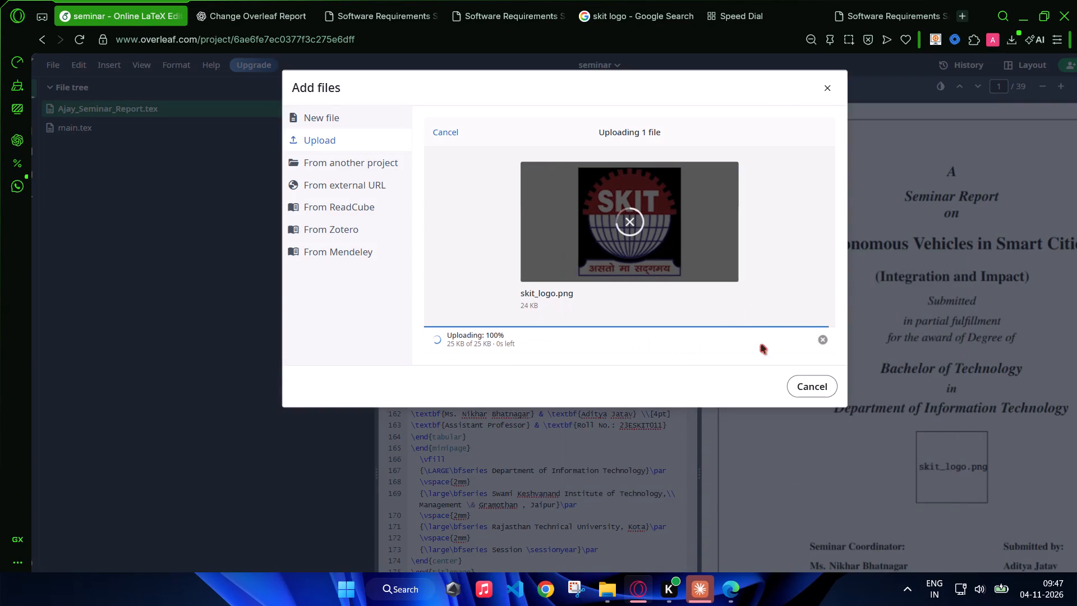
left_click(190, 210)
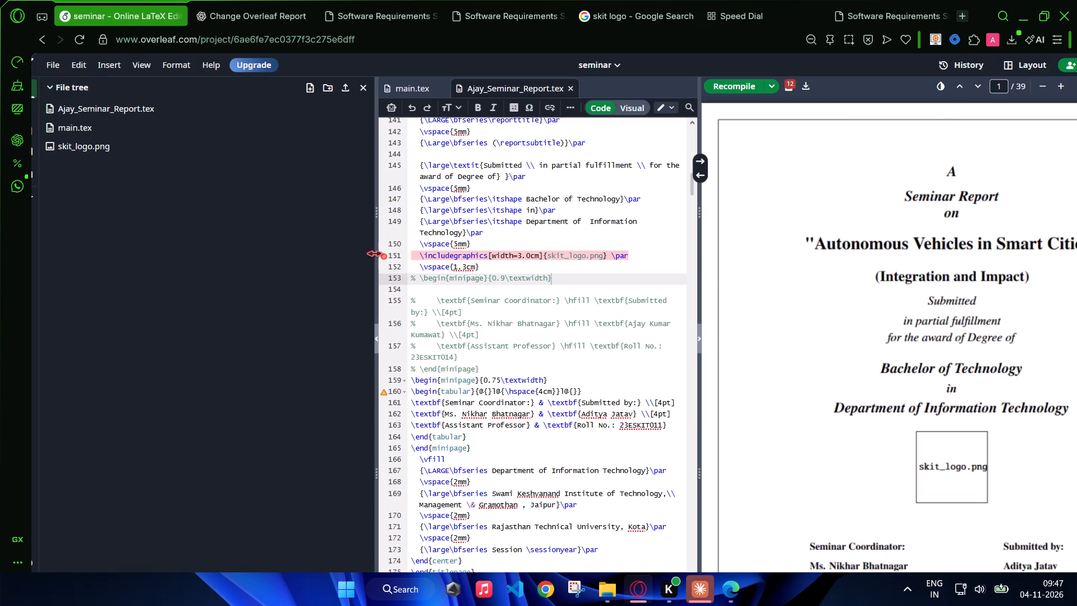
Narrow the file tree pane to give the code editor more width.
left_click_drag(379, 260, 248, 229)
left_click(466, 301)
left_click_drag(378, 241, 282, 229)
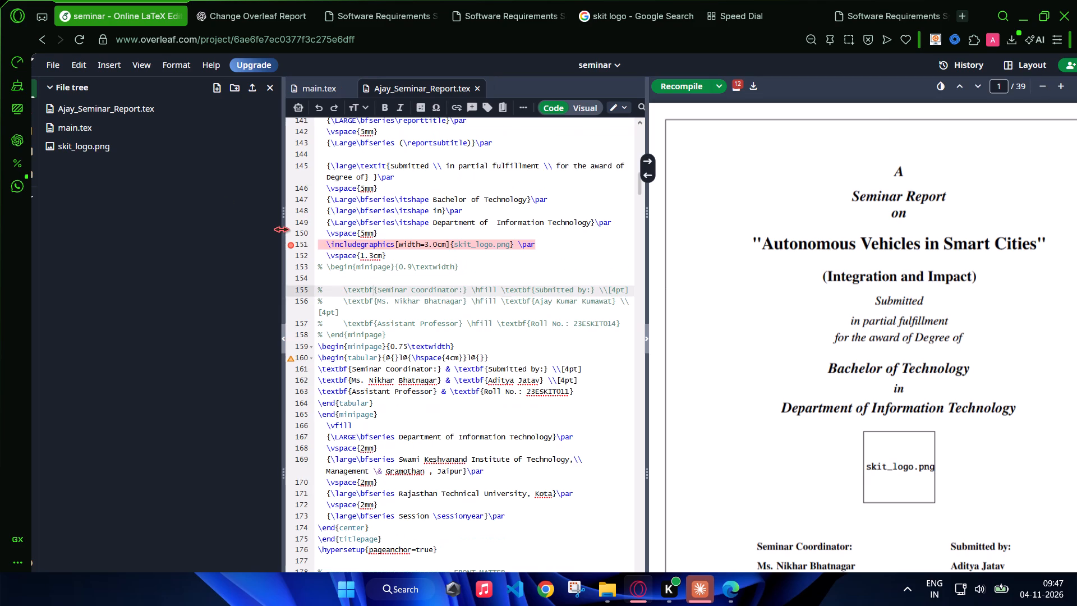
Preview the uploaded skit_logo.png in the project and return to Ajay_Seminar_Report.tex.
left_click(118, 143)
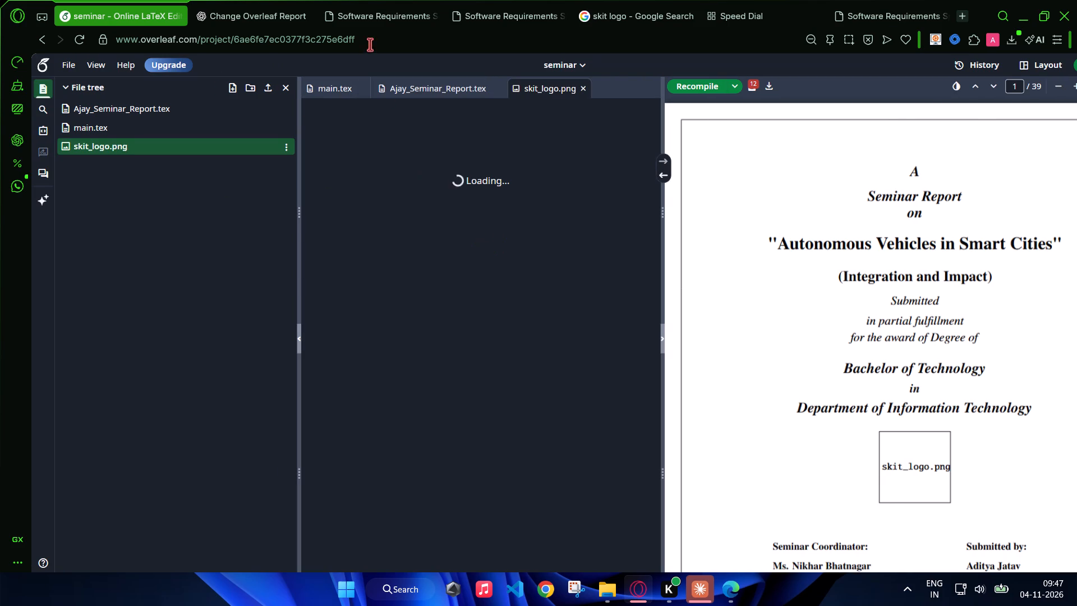
left_click(325, 78)
left_click(412, 91)
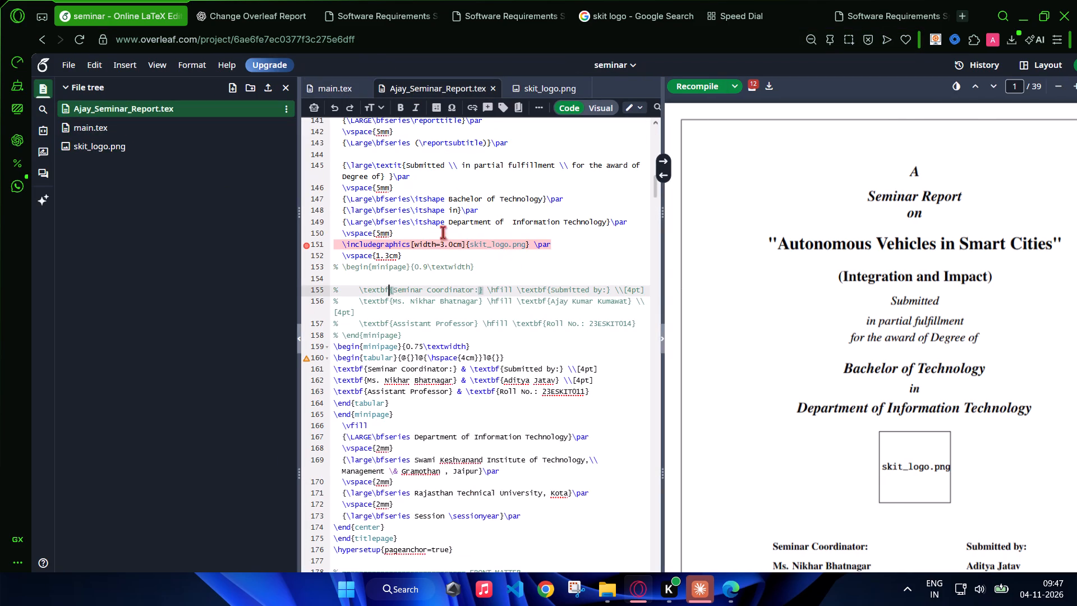
left_click(115, 142)
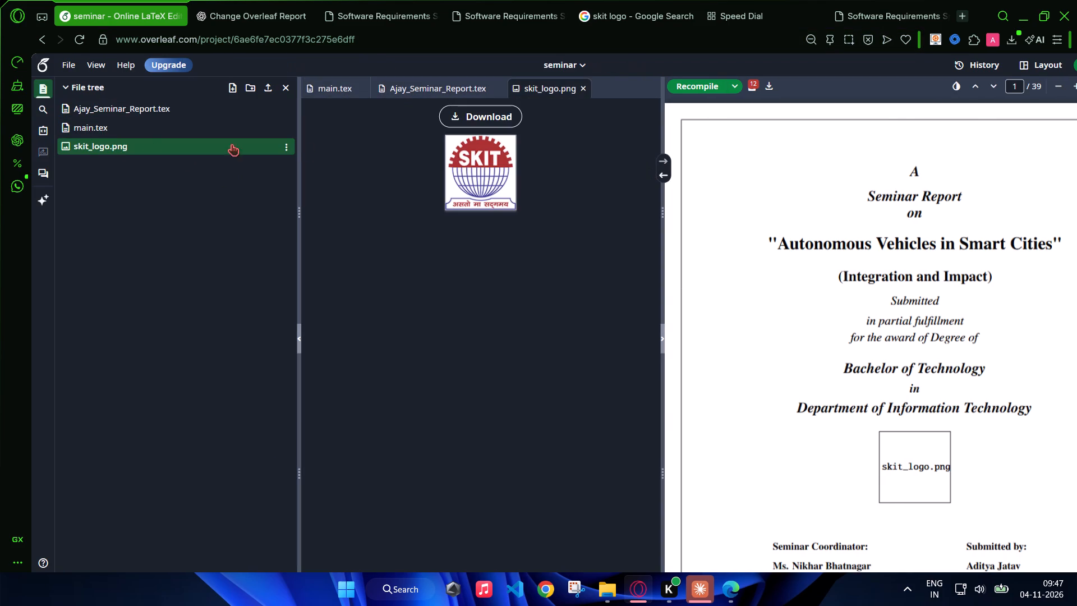
left_click(436, 93)
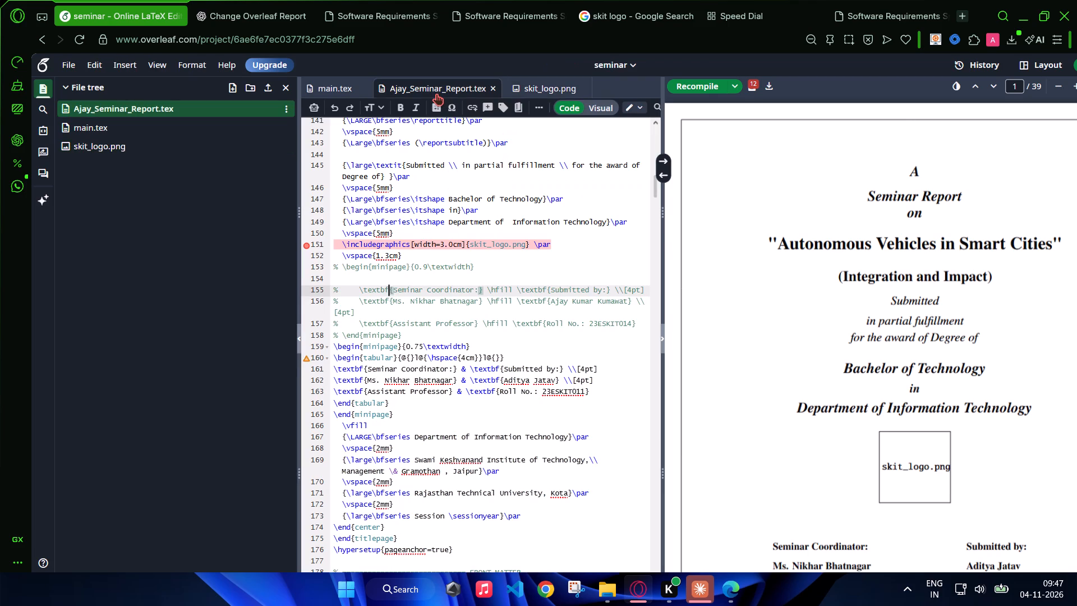
Examine the skit_logo.png \includegraphics line in Ajay_Seminar_Report.tex and the logo placeholder in the cover page preview.
left_click(459, 294)
left_click(459, 294)
scroll(459, 294, "up", 1)
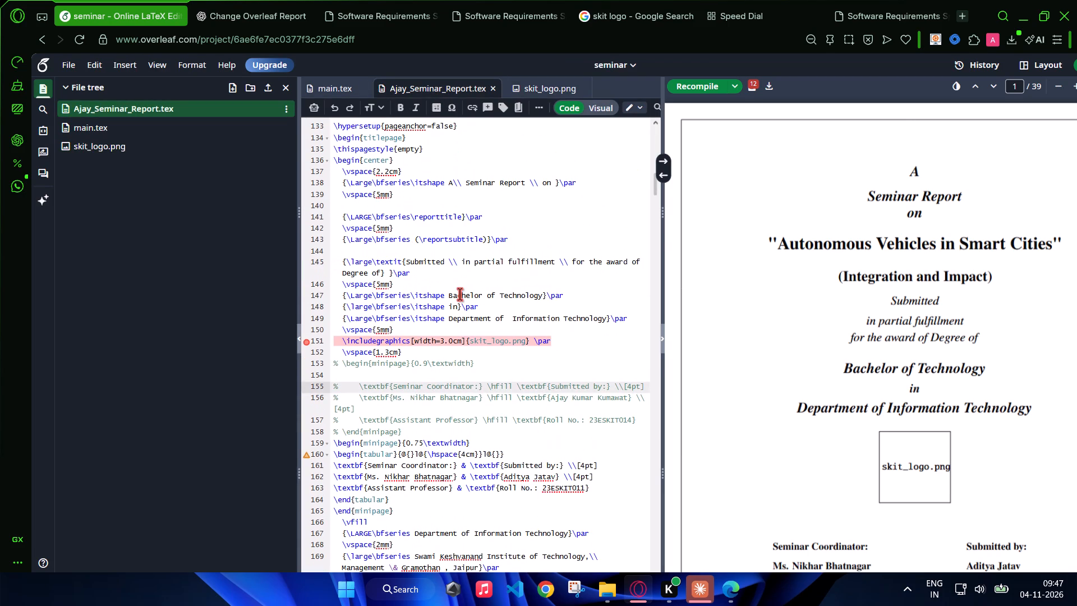
left_click(459, 294)
left_click(483, 340)
scroll(483, 340, "down", 1)
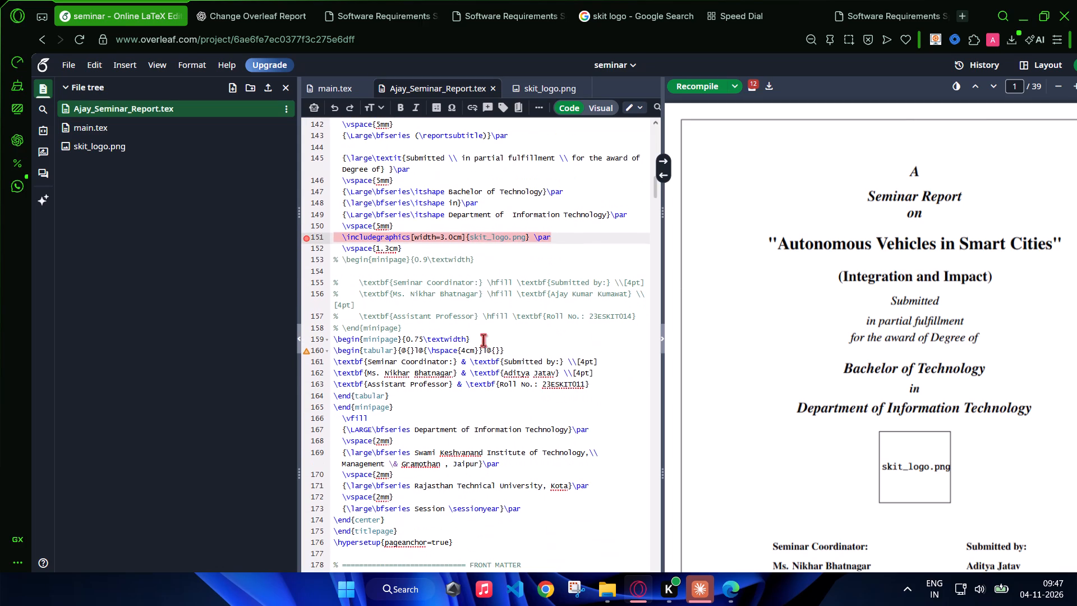
scroll(817, 276, "down", 1)
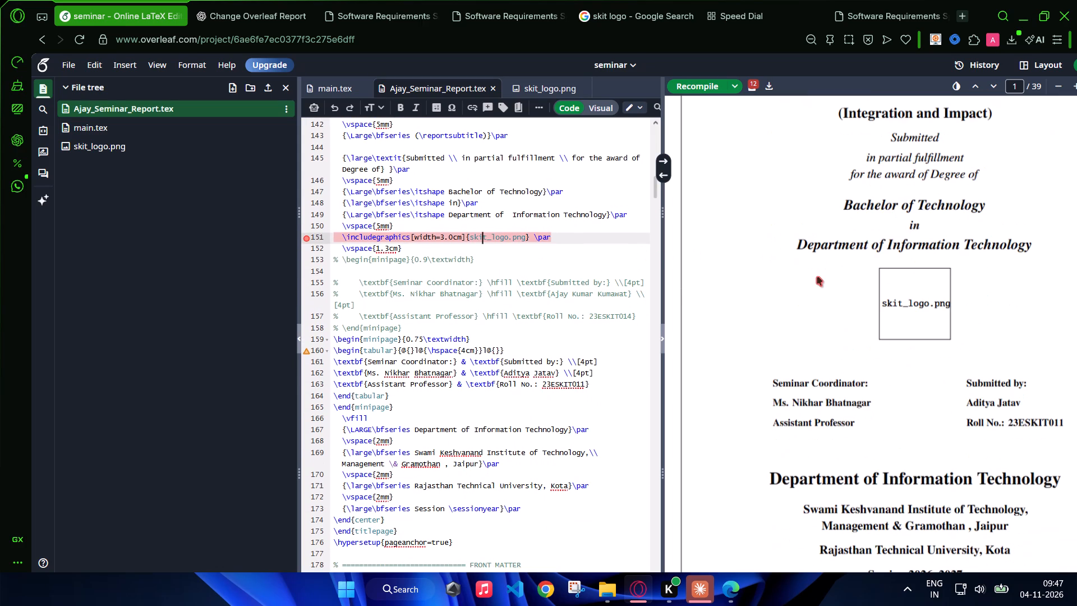
left_click(924, 318)
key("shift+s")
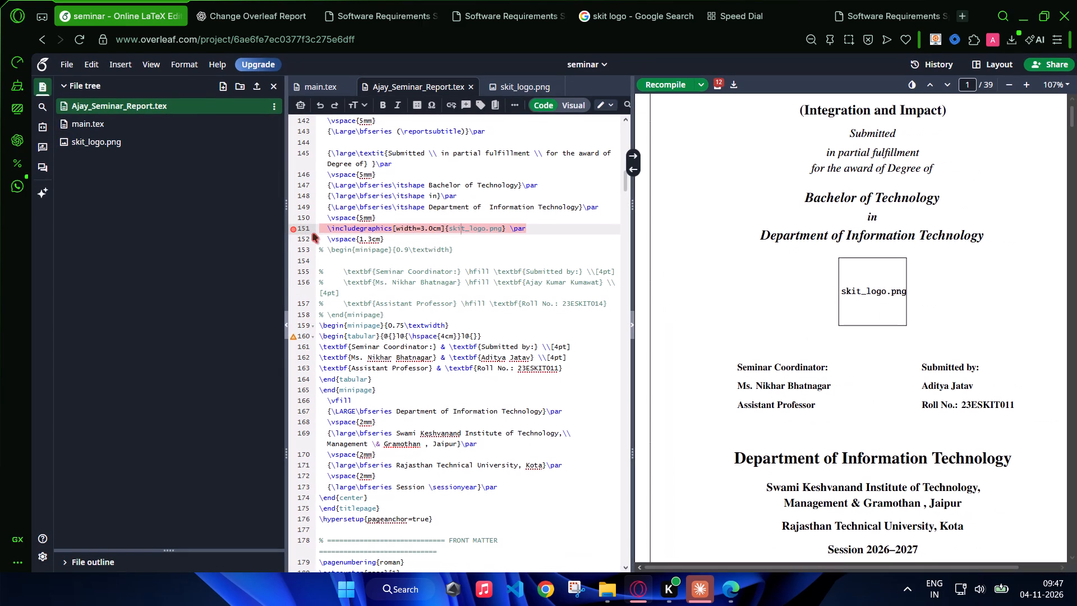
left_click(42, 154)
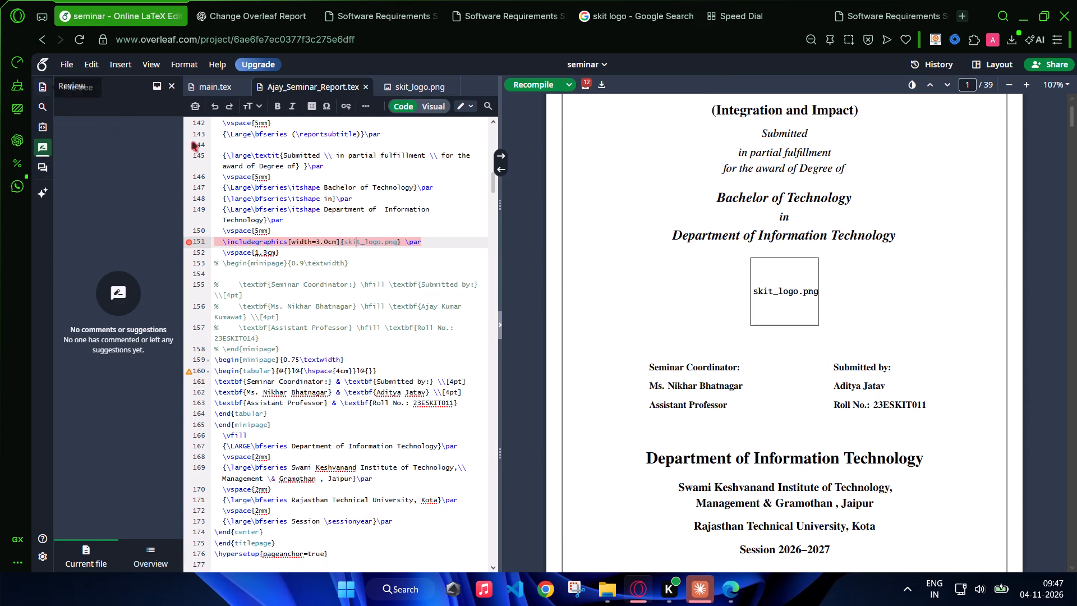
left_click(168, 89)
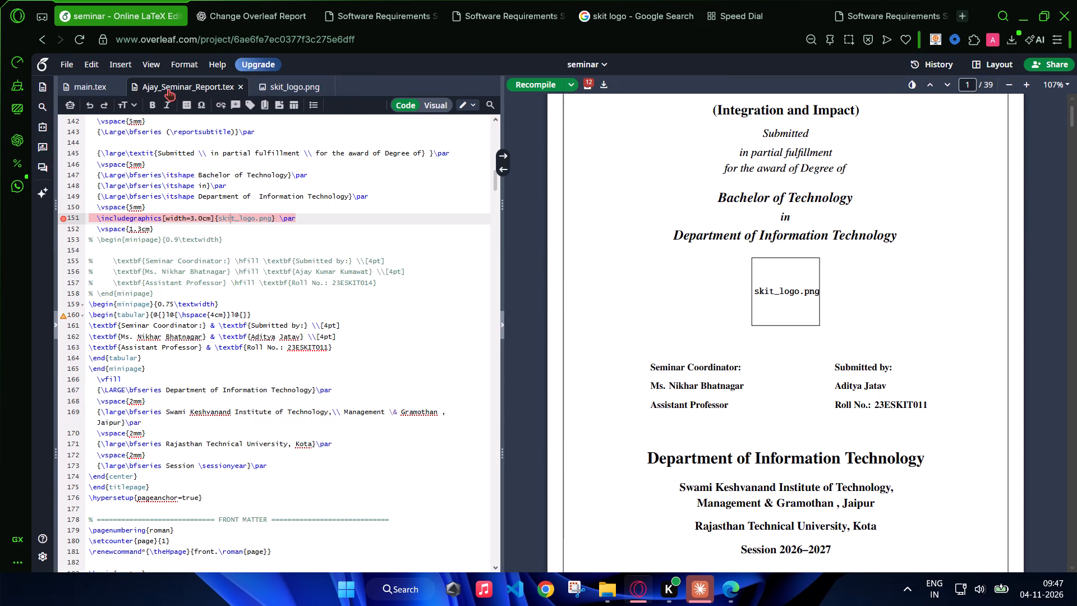
View the contents of main.tex, close it, and return to the seminar report code.
left_click(101, 84)
scroll(135, 210, "up", 1)
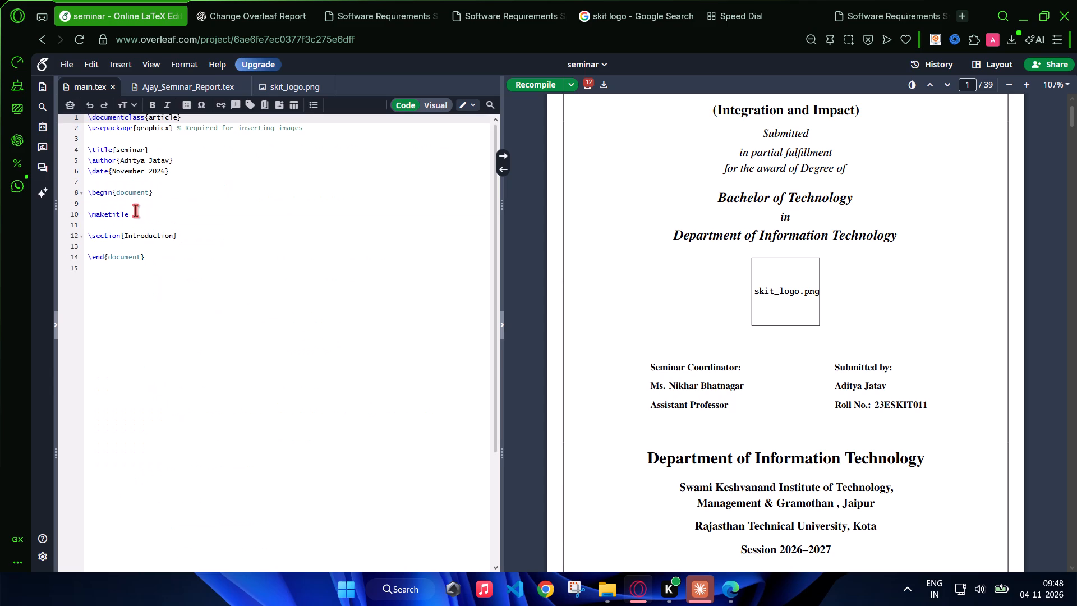
left_click(113, 85)
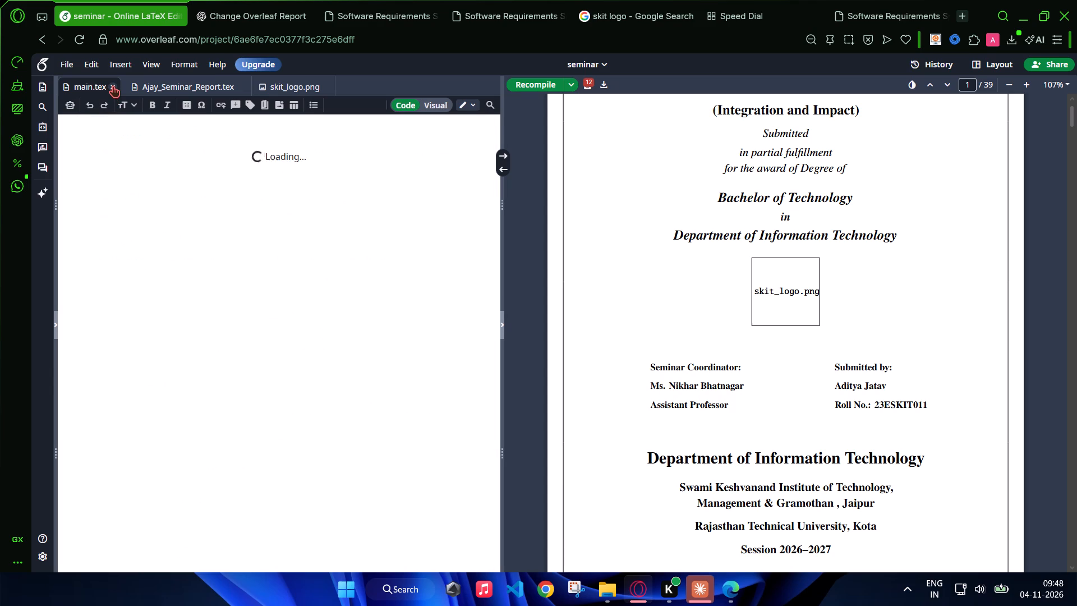
scroll(145, 168, "up", 1)
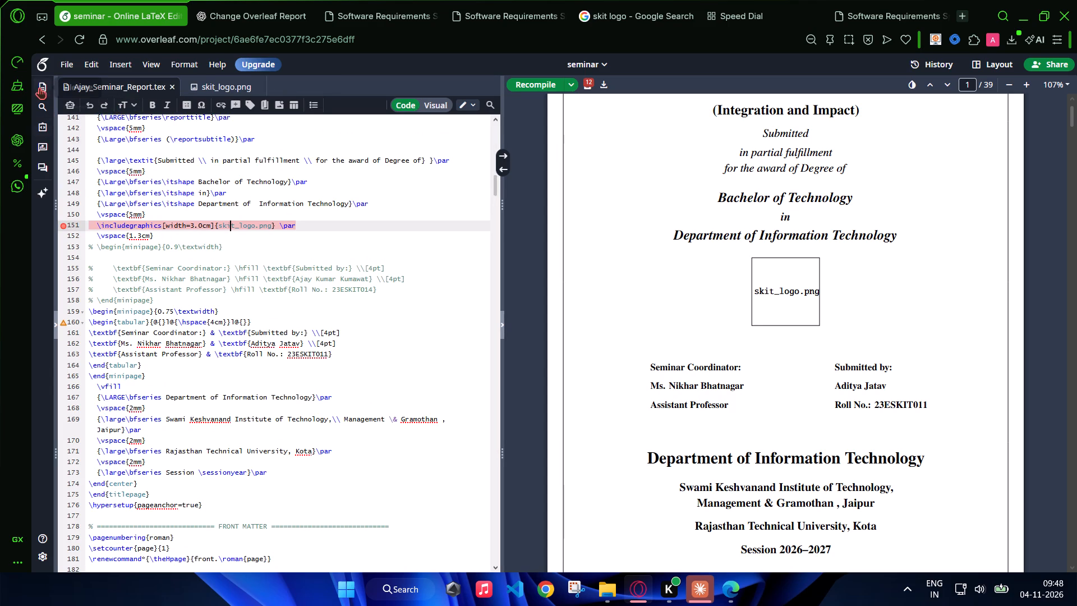
Permanently delete main.tex from the project's file tree and return to Ajay_Seminar_Report.tex.
left_click(39, 87)
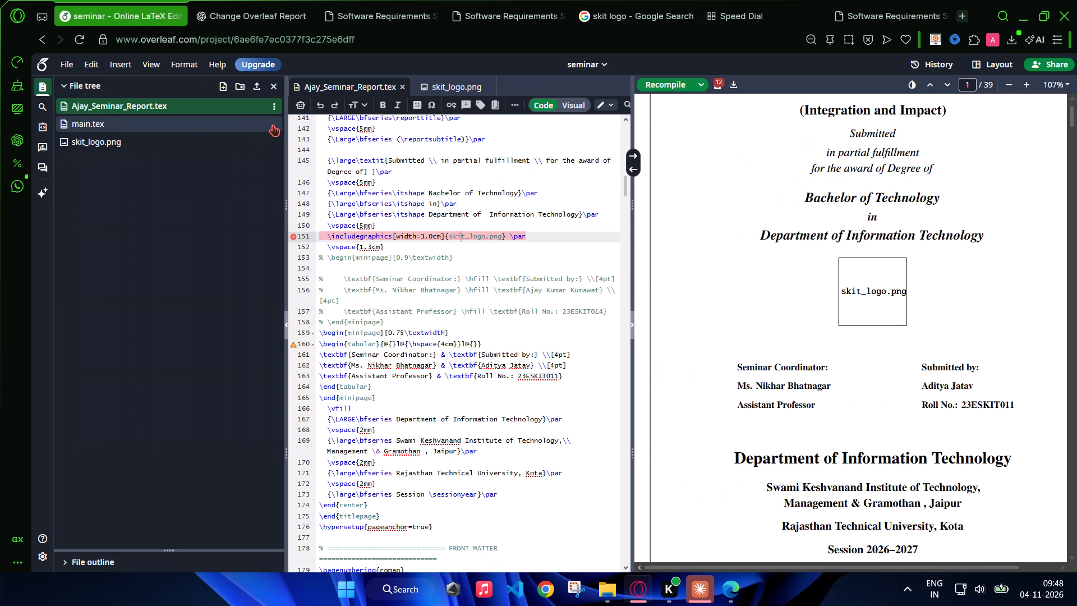
left_click(273, 124)
left_click(273, 124)
left_click(297, 186)
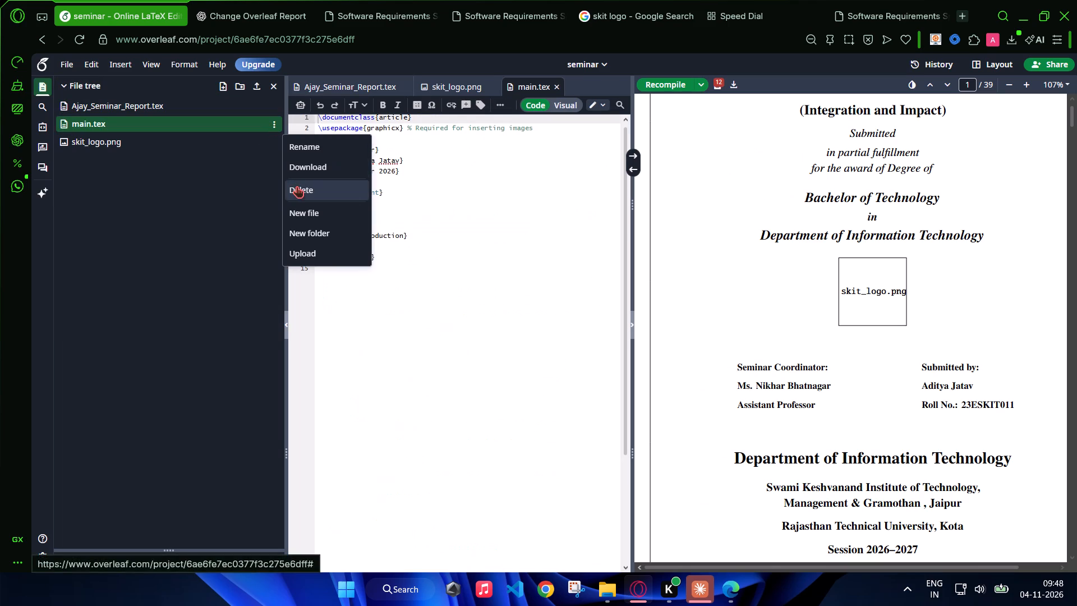
left_click(694, 177)
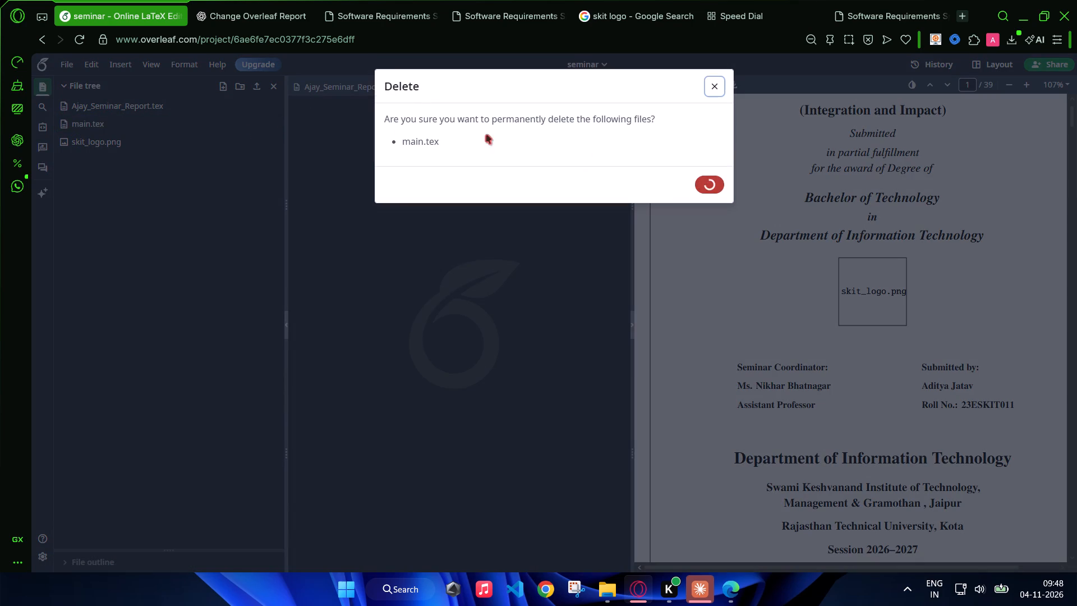
left_click(142, 113)
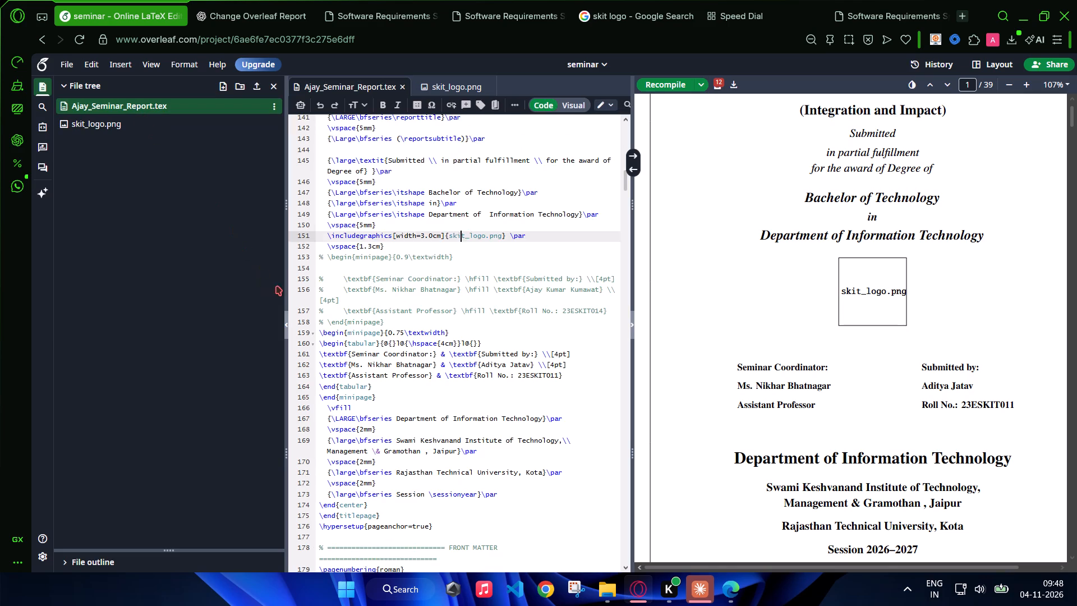
Narrow the file tree pane to give the code editor and PDF preview more width.
left_click_drag(288, 278, 255, 278)
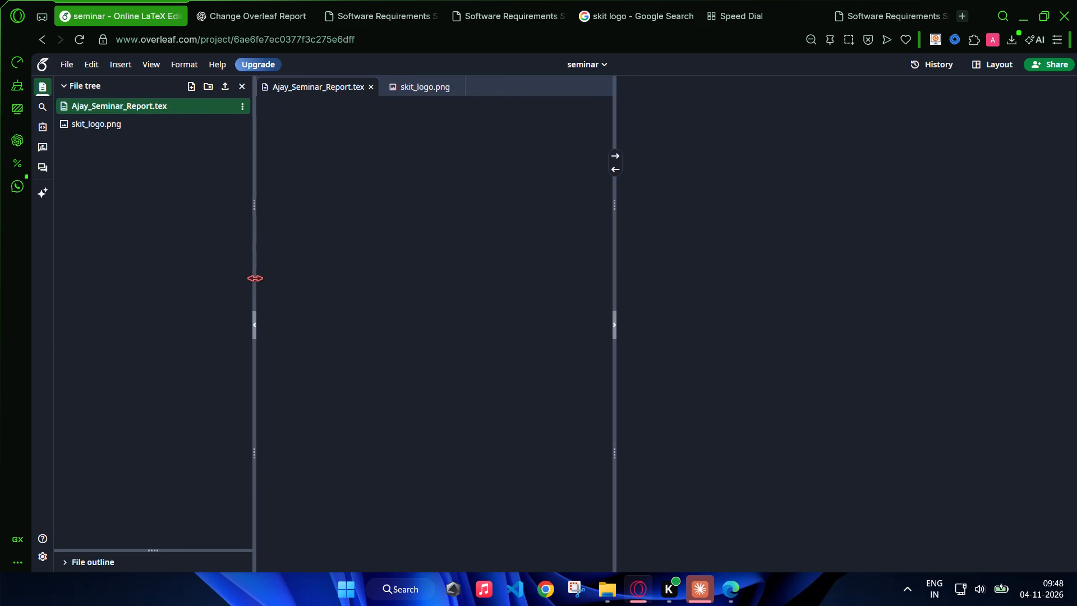
left_click_drag(255, 278, 226, 260)
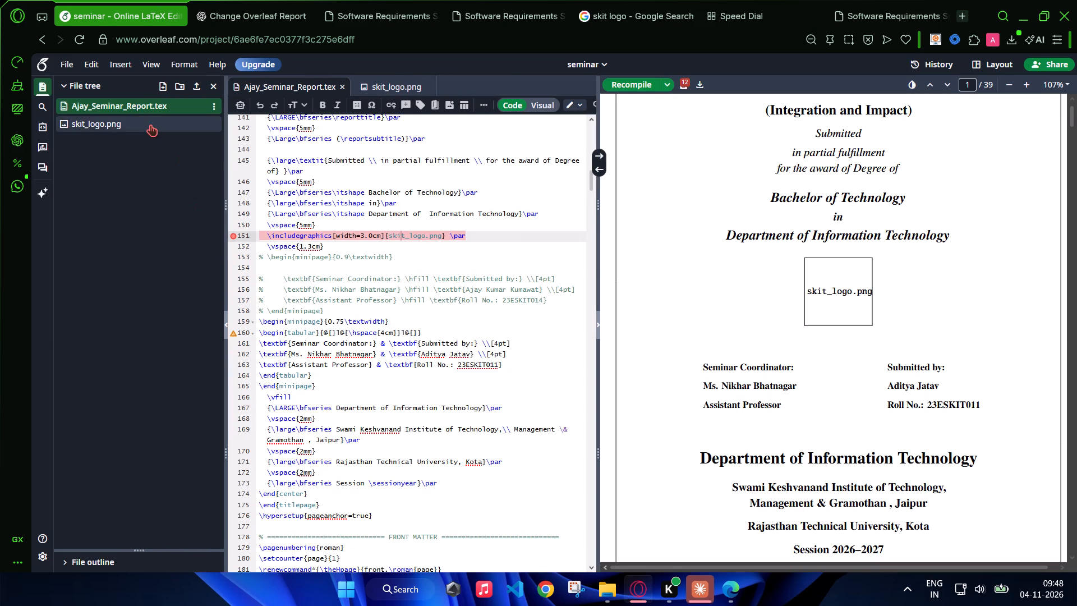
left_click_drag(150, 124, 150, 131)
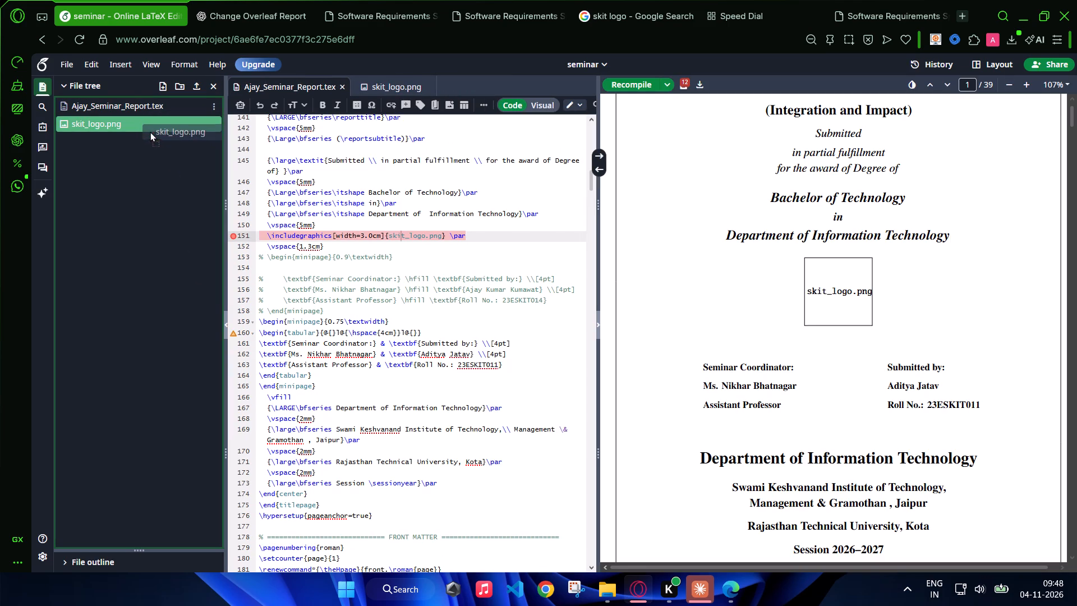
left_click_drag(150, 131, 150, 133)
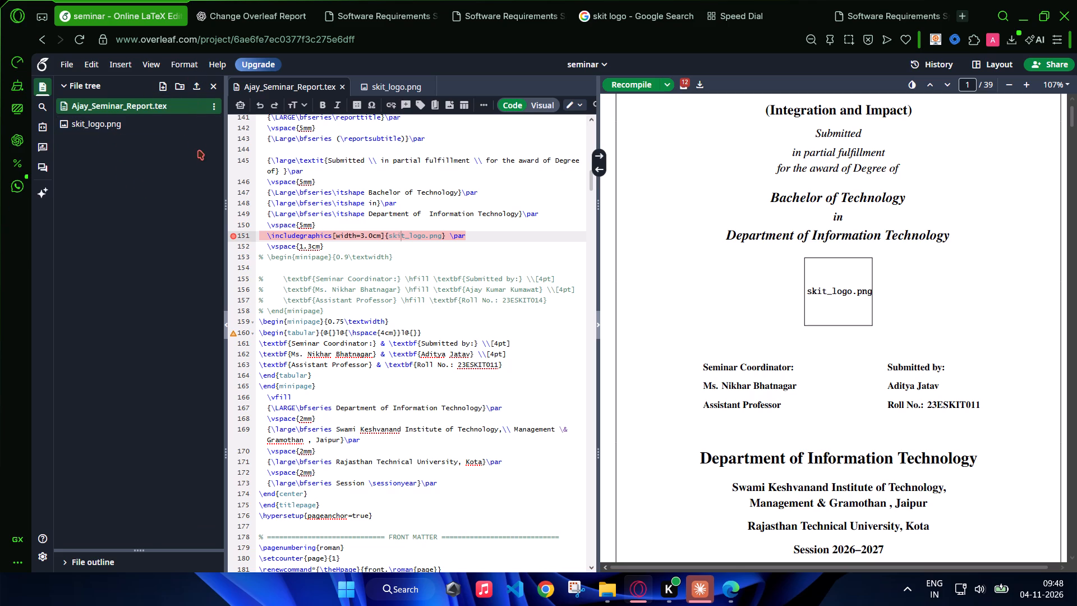
key("shift+s")
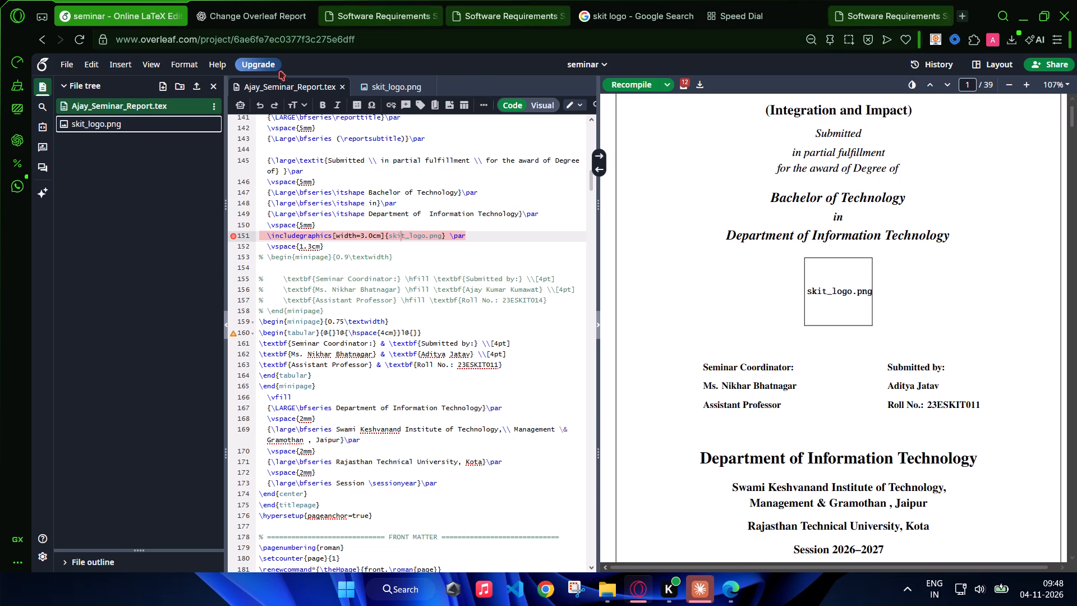
key("shift+s")
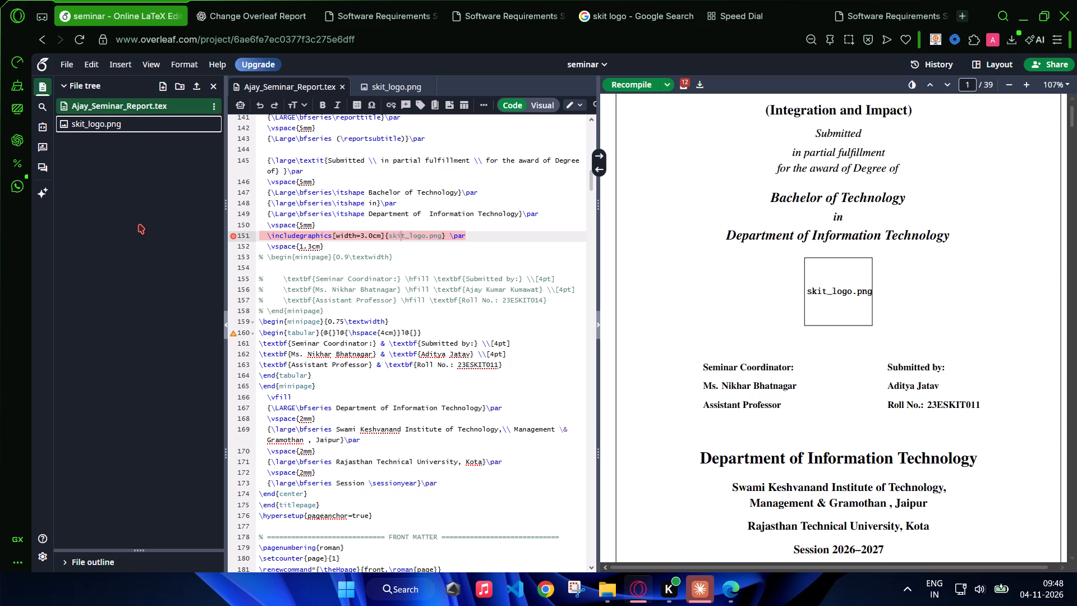
key("shift+super+s")
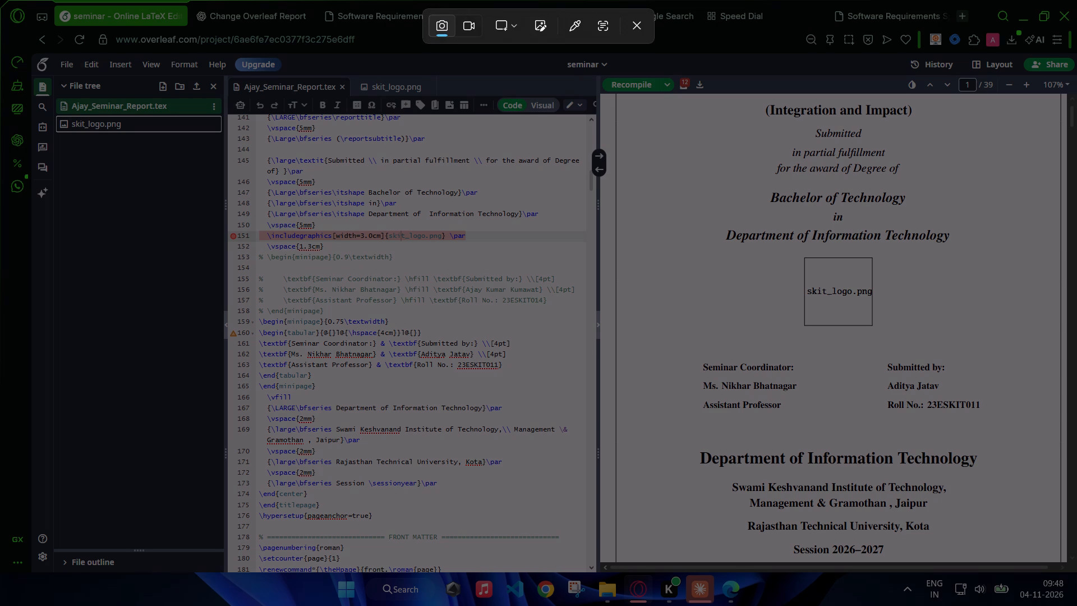
key("shift+super+s")
left_click_drag(0, 0, 1076, 605)
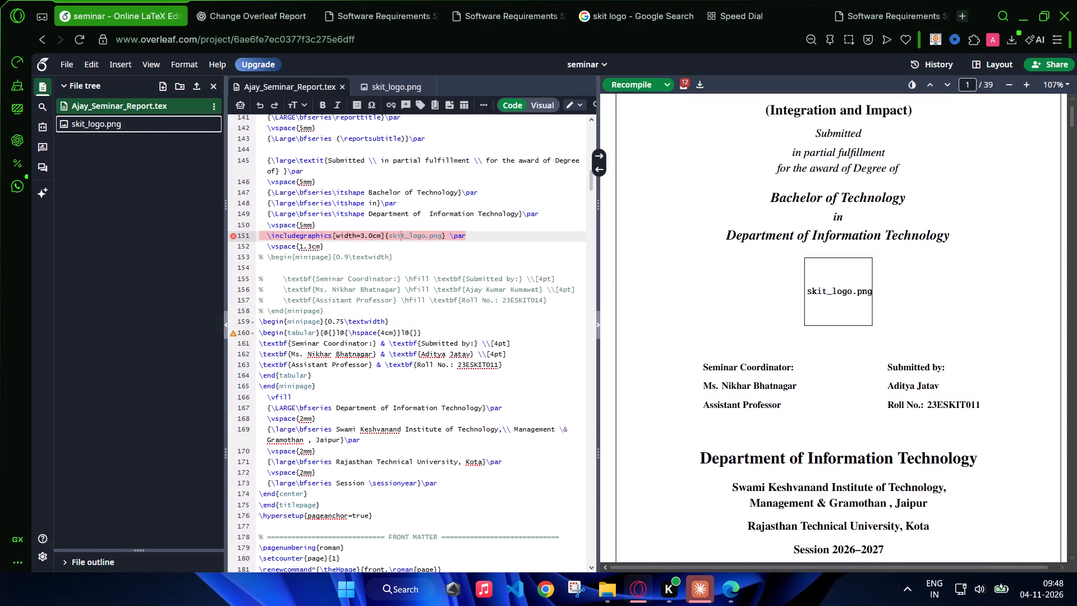
key("shift+super+s")
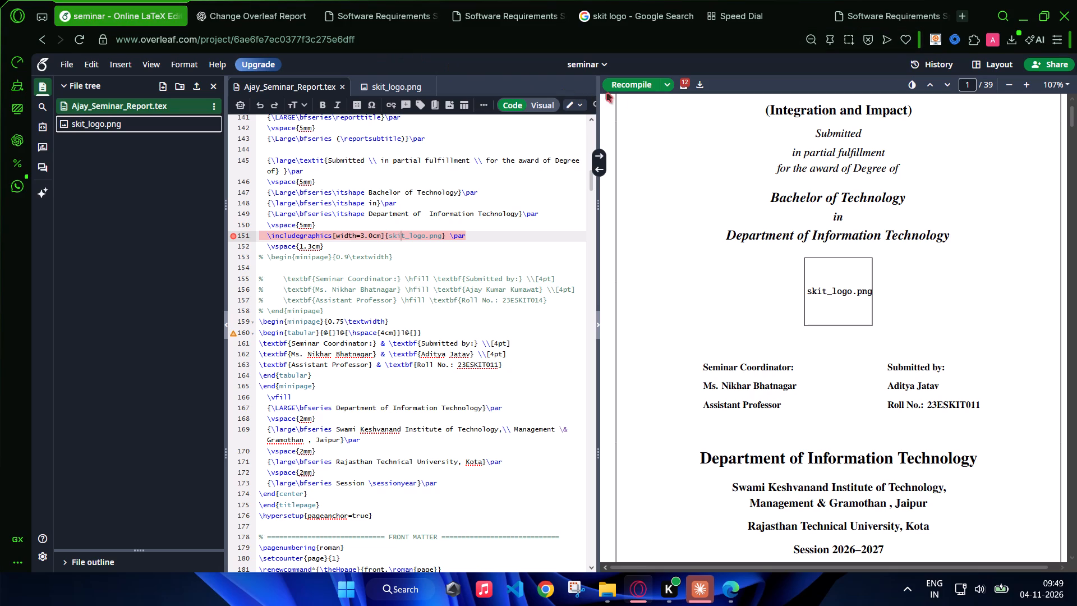
left_click(618, 90)
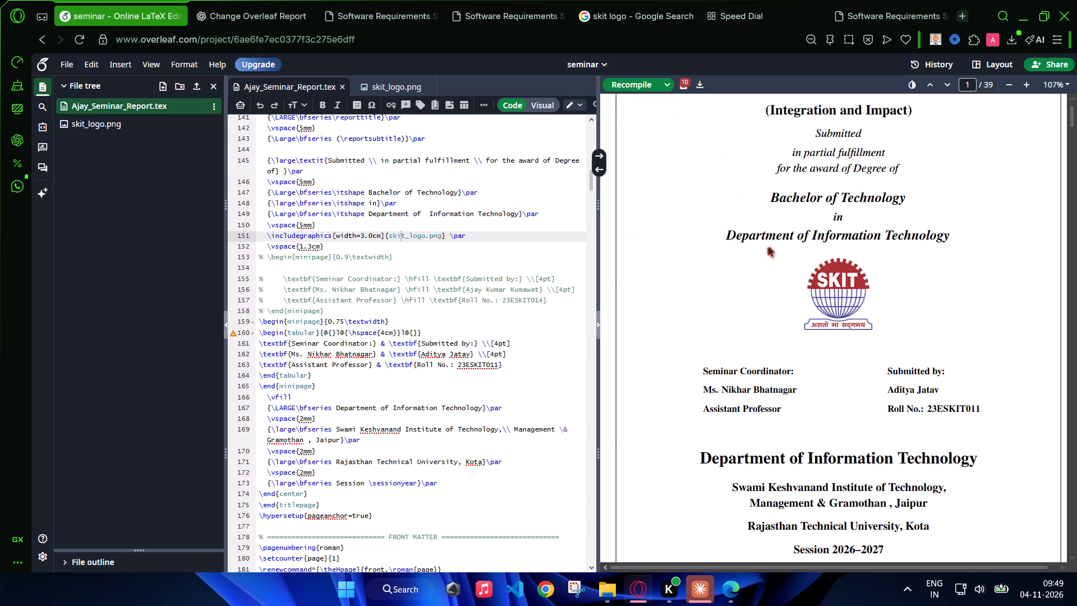
Look through the compiled seminar report from the cover page to Chapter 4.
scroll(803, 259, "right", 1)
scroll(803, 259, "down", 8)
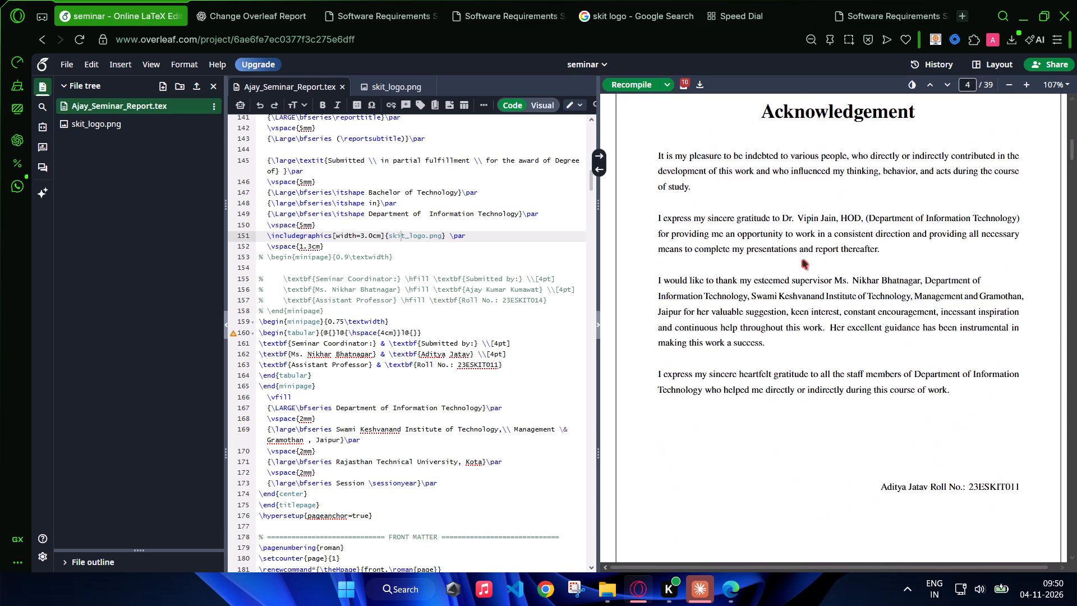
scroll(803, 259, "down", 13)
scroll(803, 259, "up", 5)
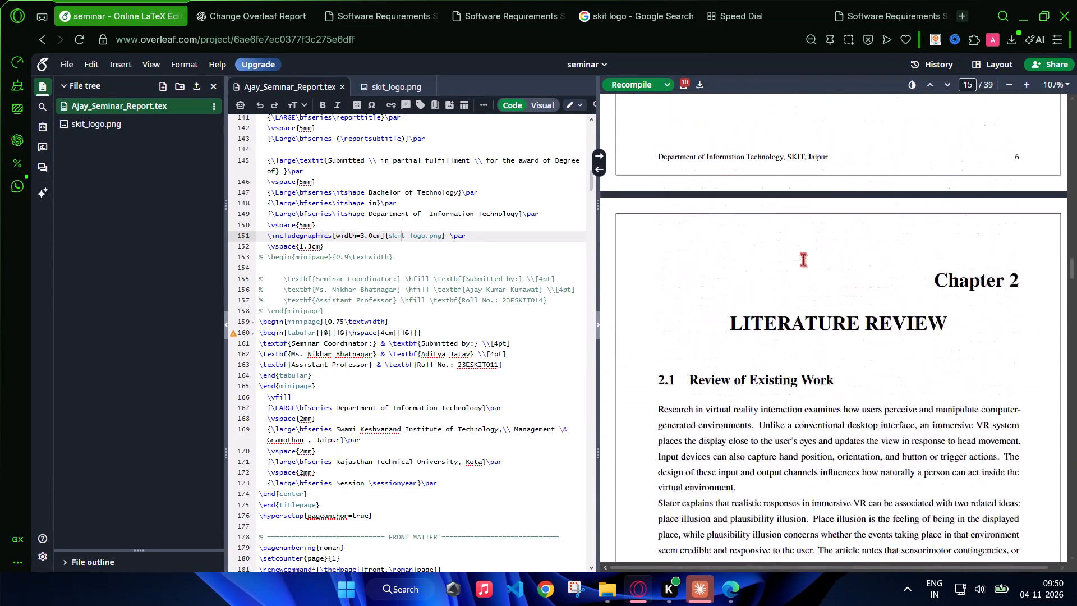
scroll(803, 259, "down", 4)
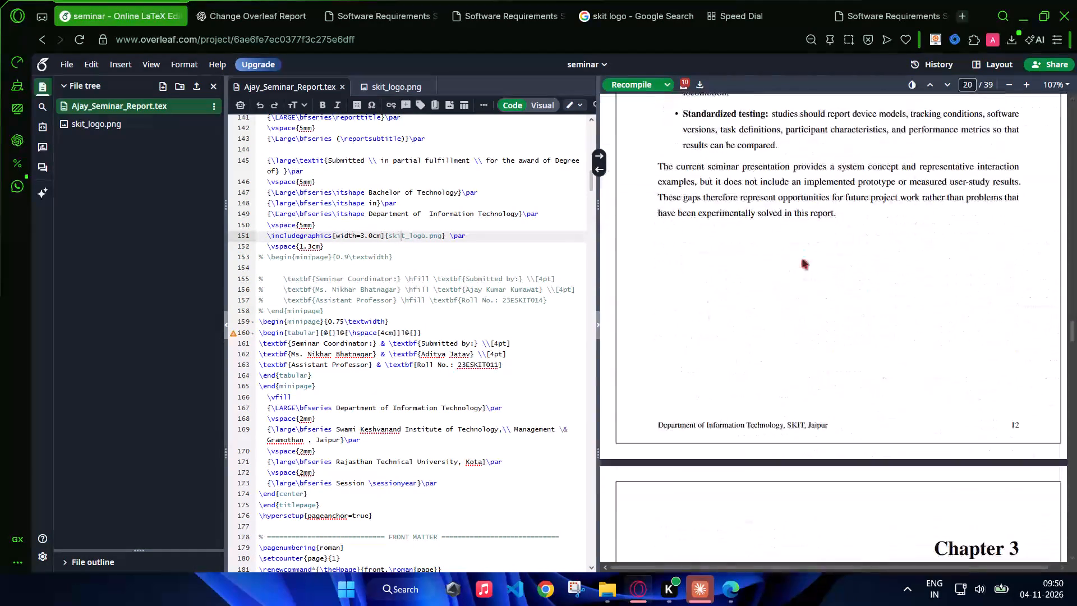
scroll(803, 259, "down", 2)
scroll(803, 259, "up", 1)
scroll(803, 259, "down", 5)
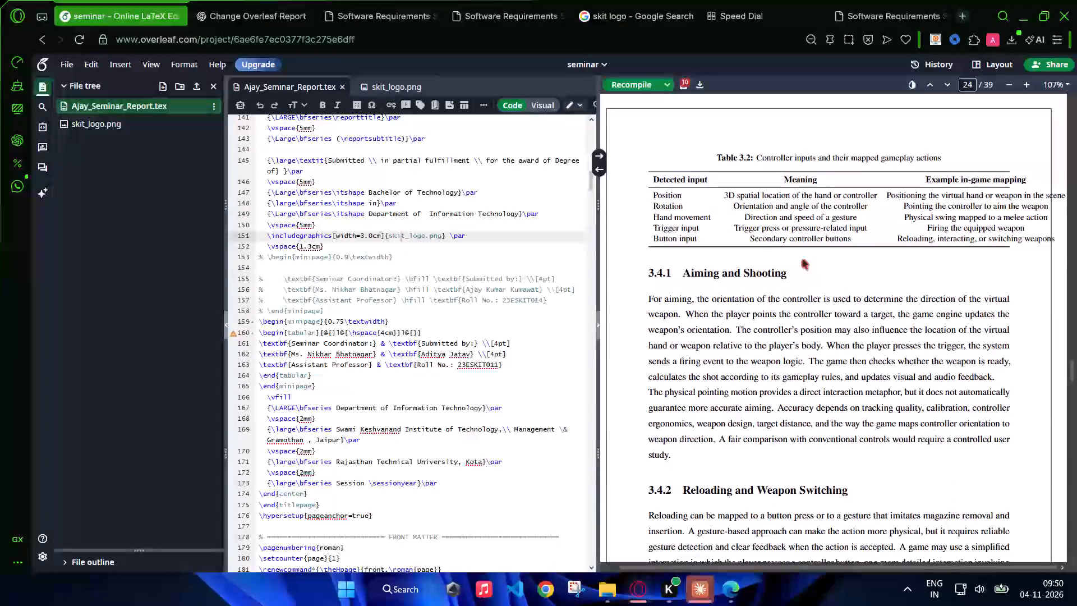
scroll(803, 259, "down", 7)
scroll(803, 259, "up", 2)
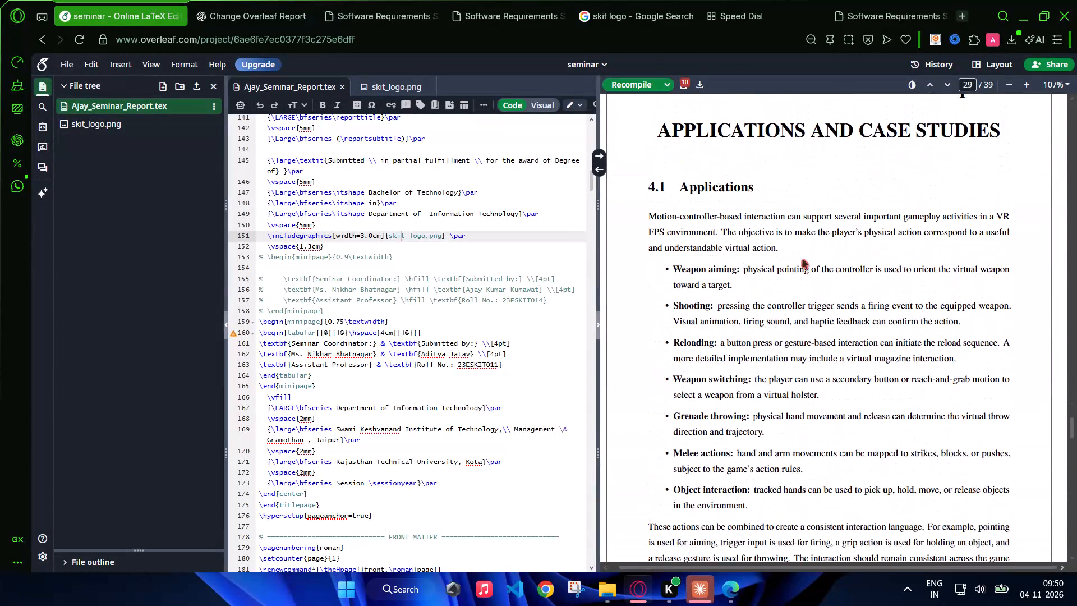
Examine the pages reserved for the system architecture and workflow diagrams at the end of Chapter 3.
scroll(803, 259, "up", 7)
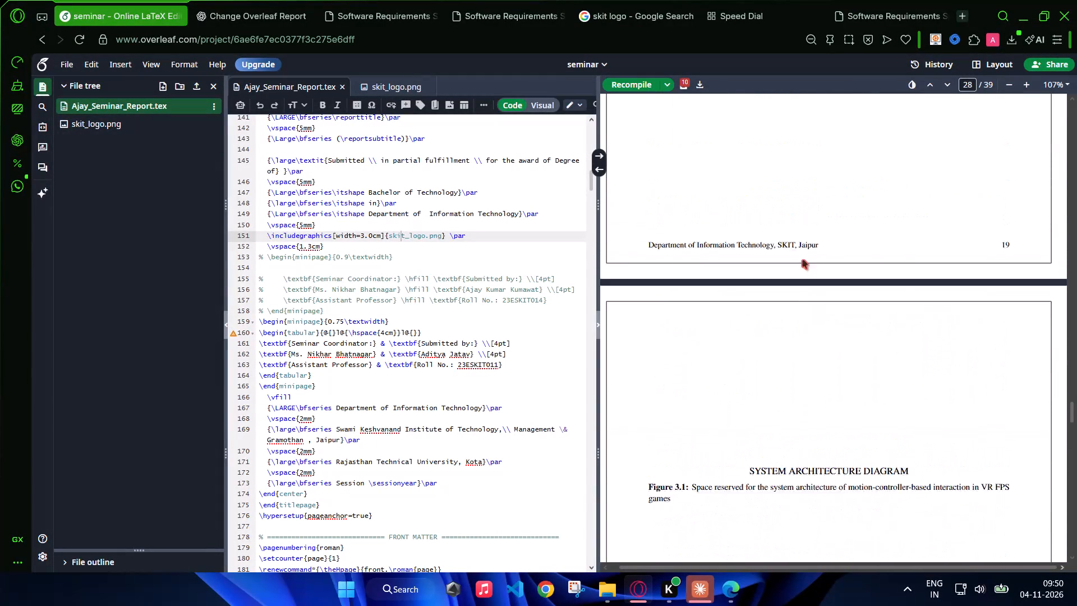
scroll(803, 259, "up", 2)
scroll(803, 259, "down", 3)
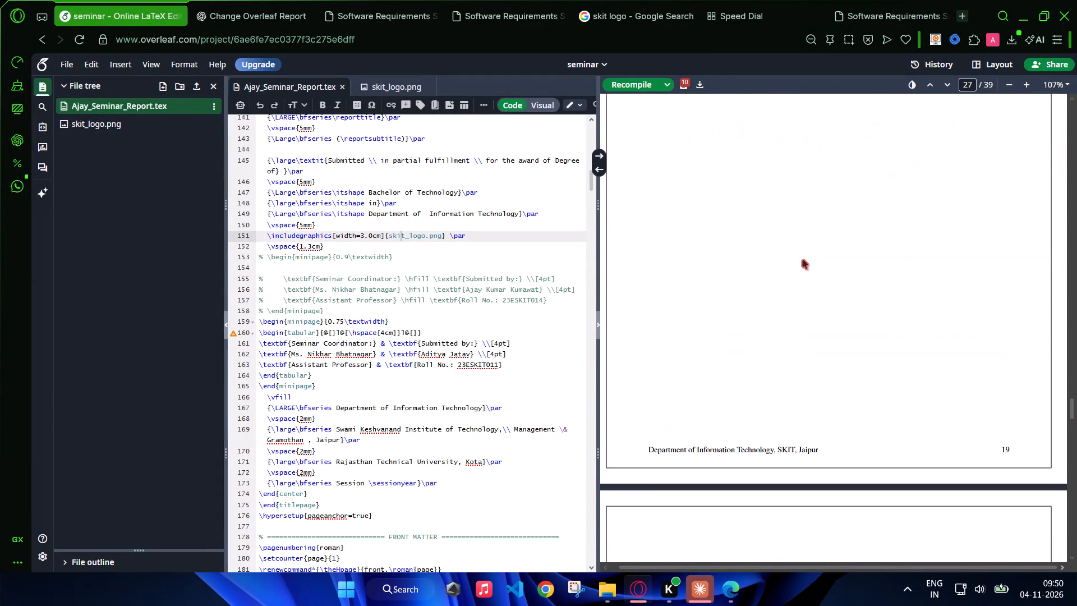
scroll(803, 259, "down", 3)
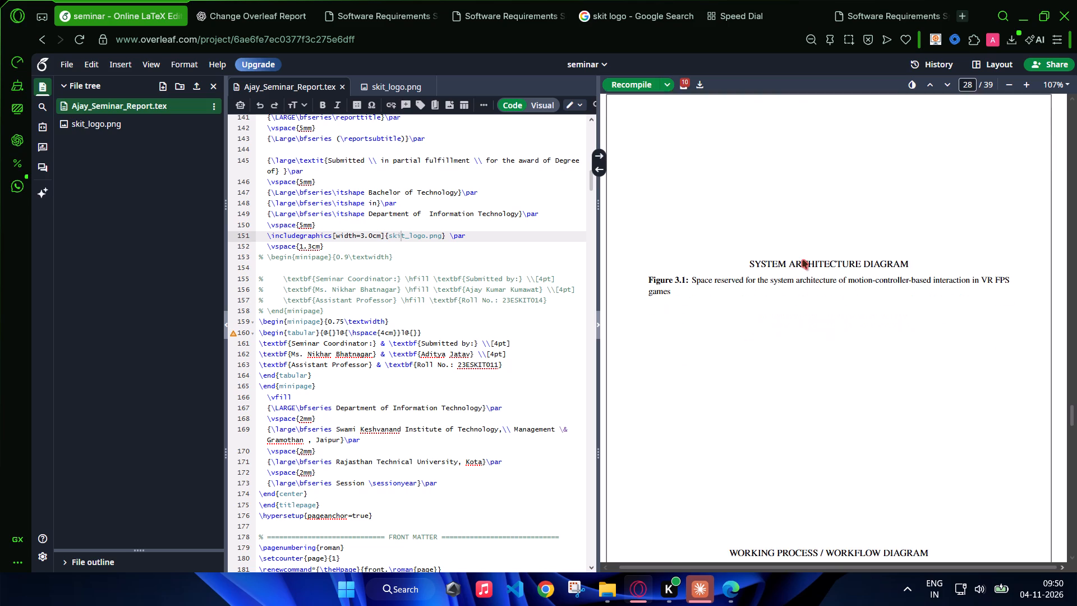
scroll(803, 259, "down", 4)
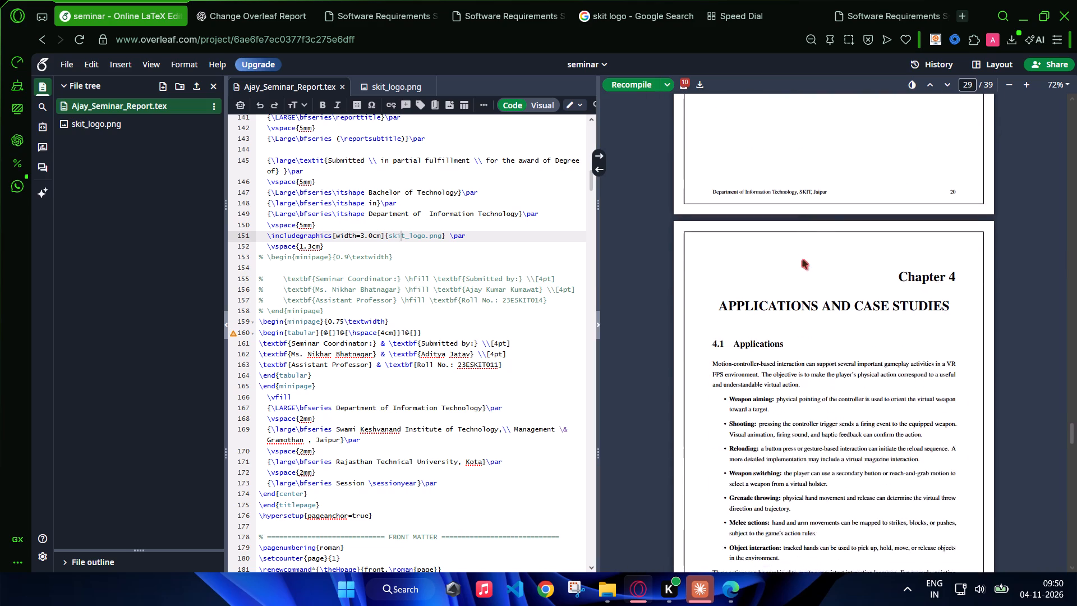
Review the report from the Chapter 4 applications, technology stack and tables through to the last page.
scroll(803, 259, "down", 5)
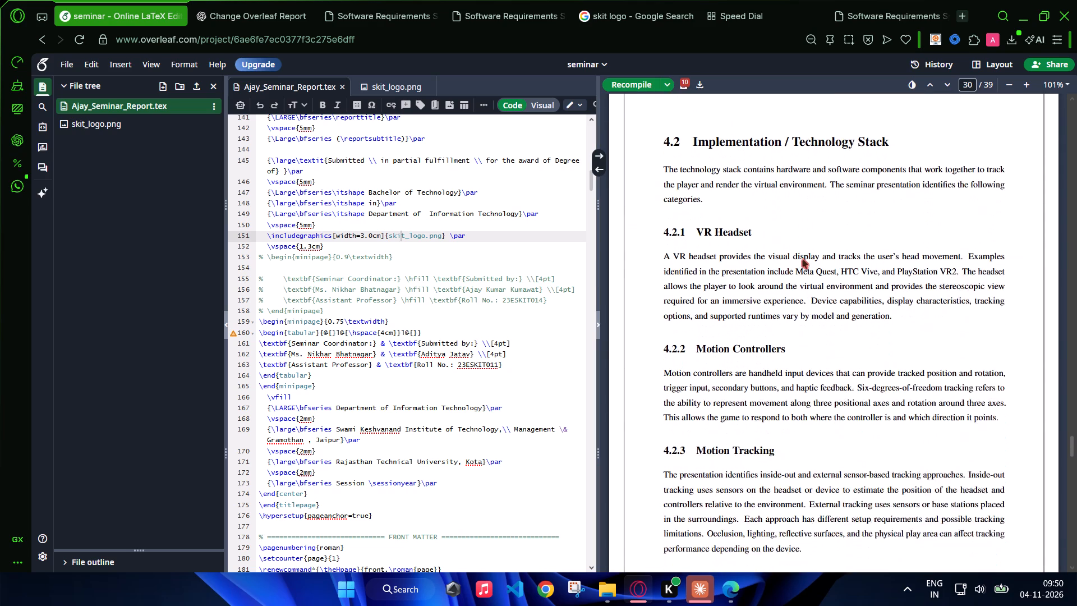
scroll(803, 259, "down", 5)
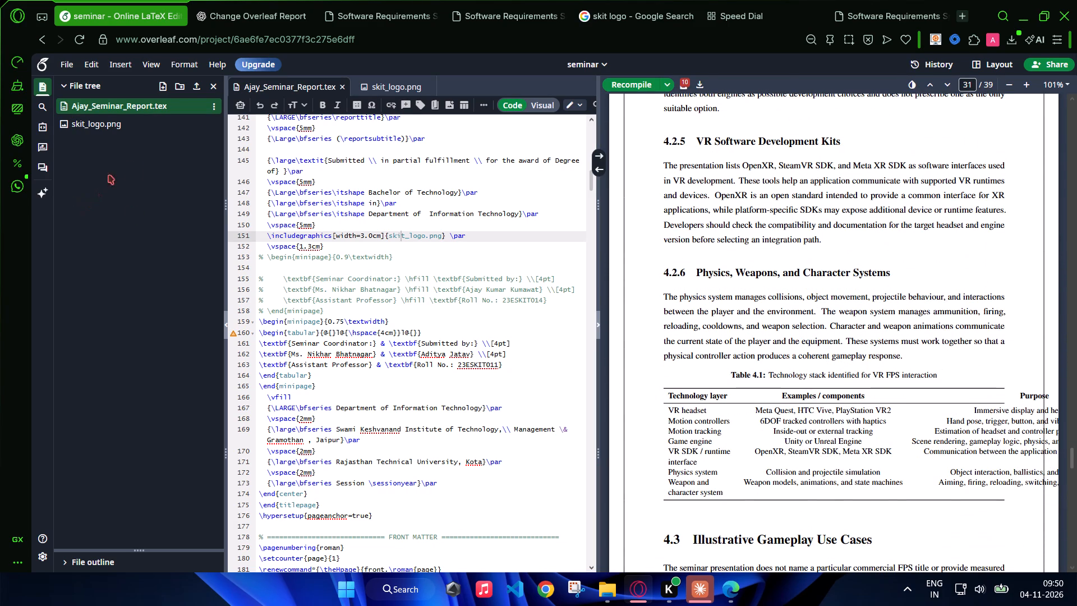
scroll(714, 206, "down", 8)
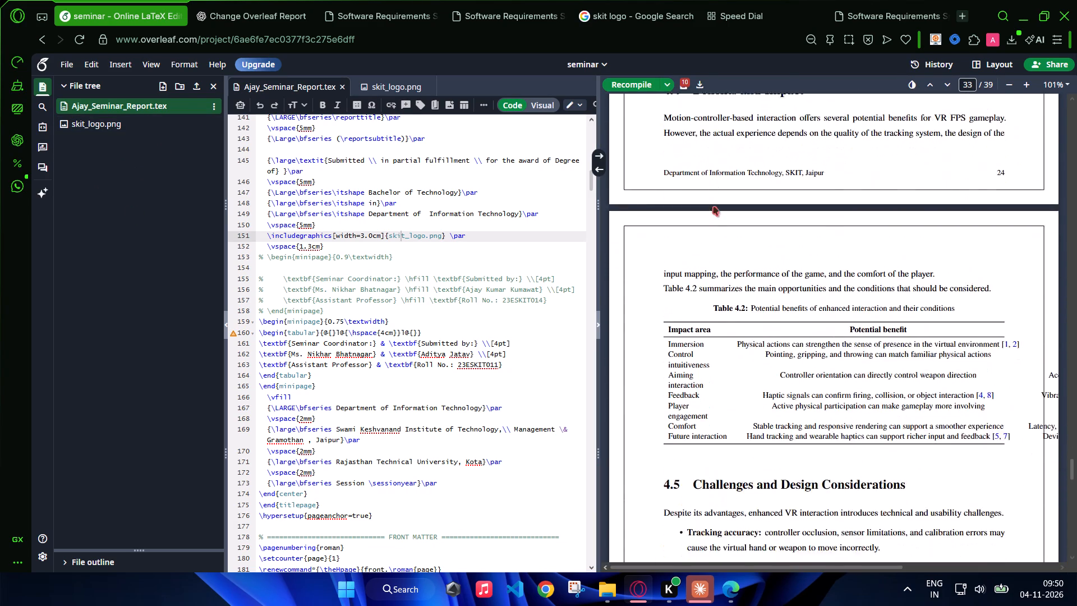
scroll(714, 206, "down", 6)
scroll(714, 206, "up", 1)
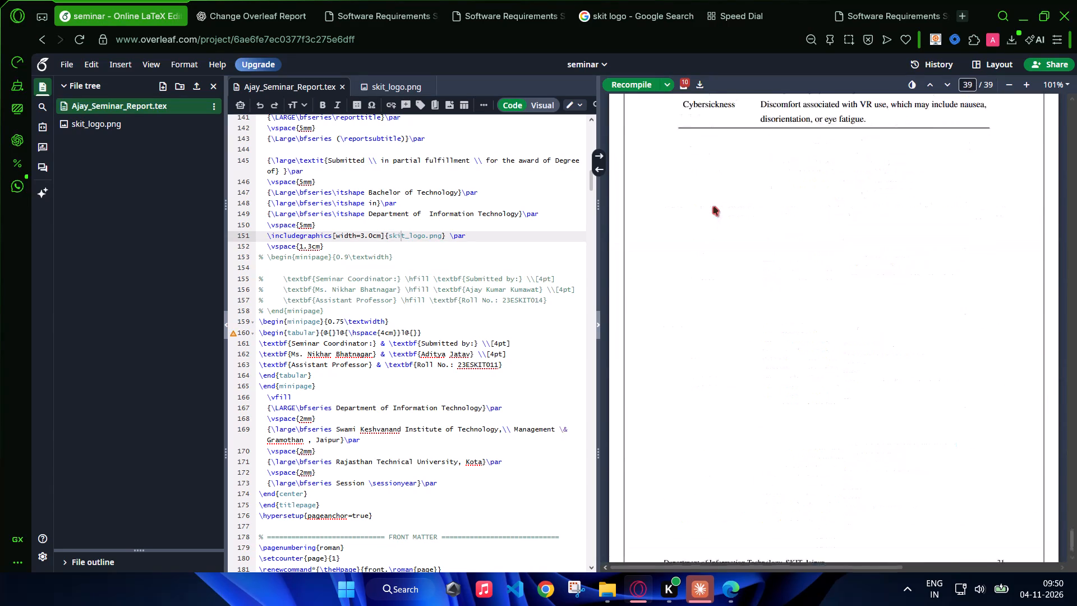
Look back through the report from the end towards the Chapter 3 diagram pages and implementation steps.
scroll(714, 206, "up", 6)
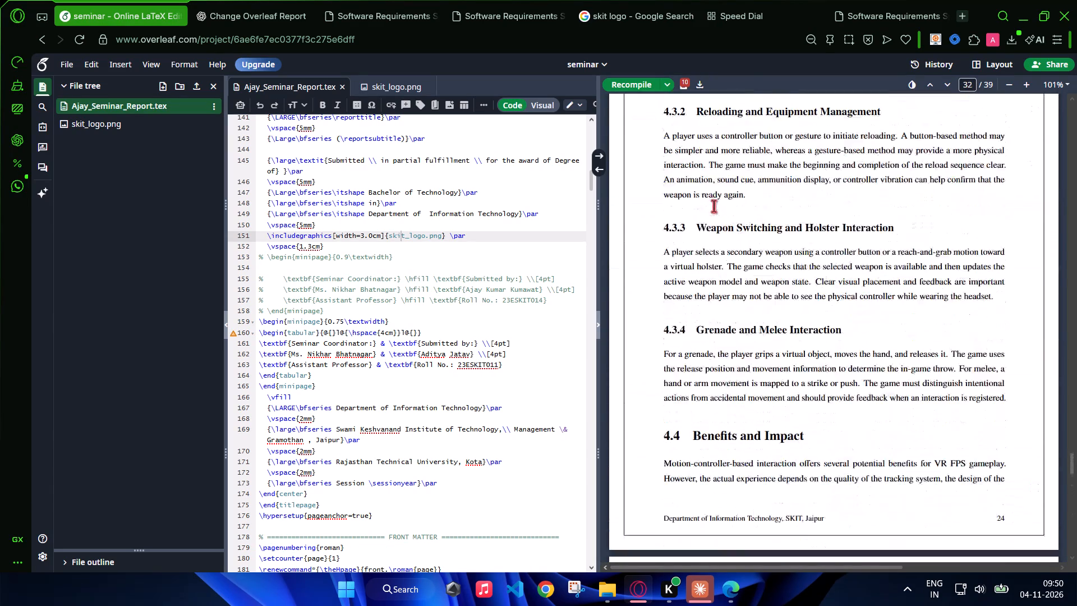
scroll(714, 206, "up", 5)
scroll(714, 206, "down", 1)
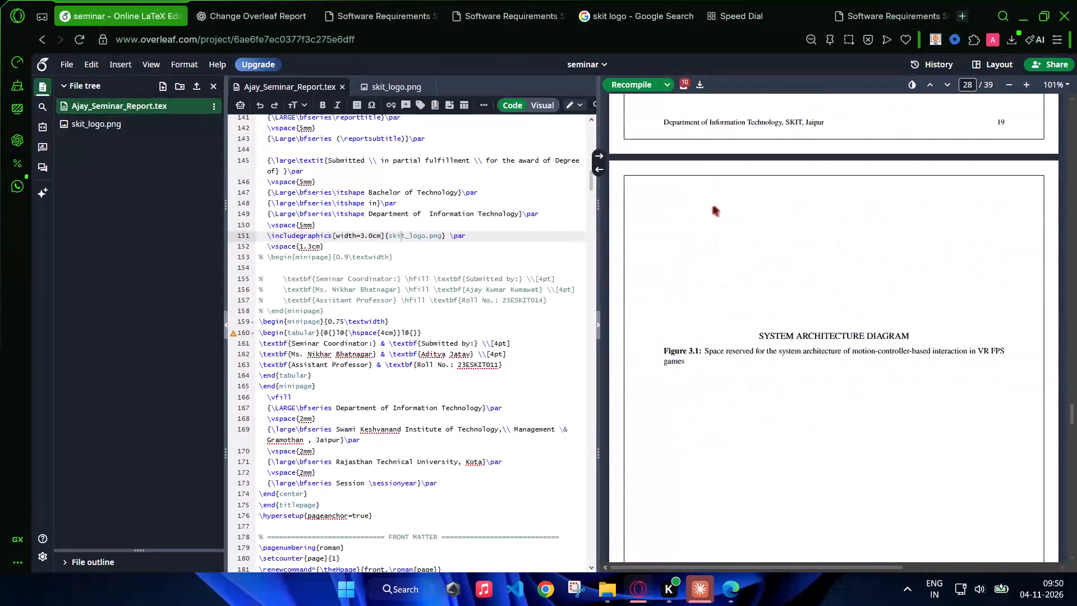
scroll(714, 206, "up", 6)
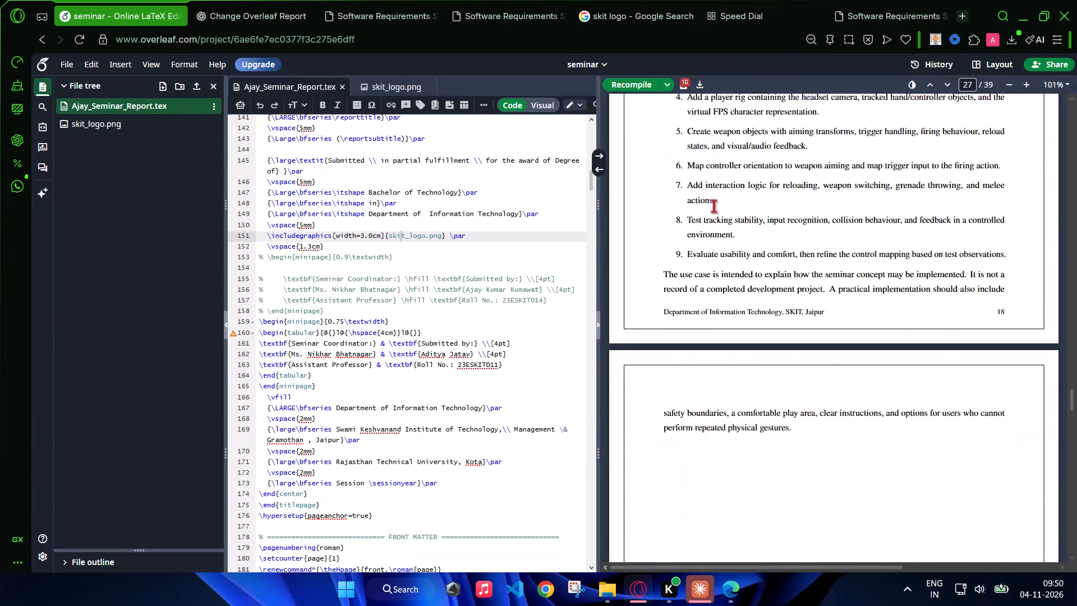
scroll(714, 206, "up", 2)
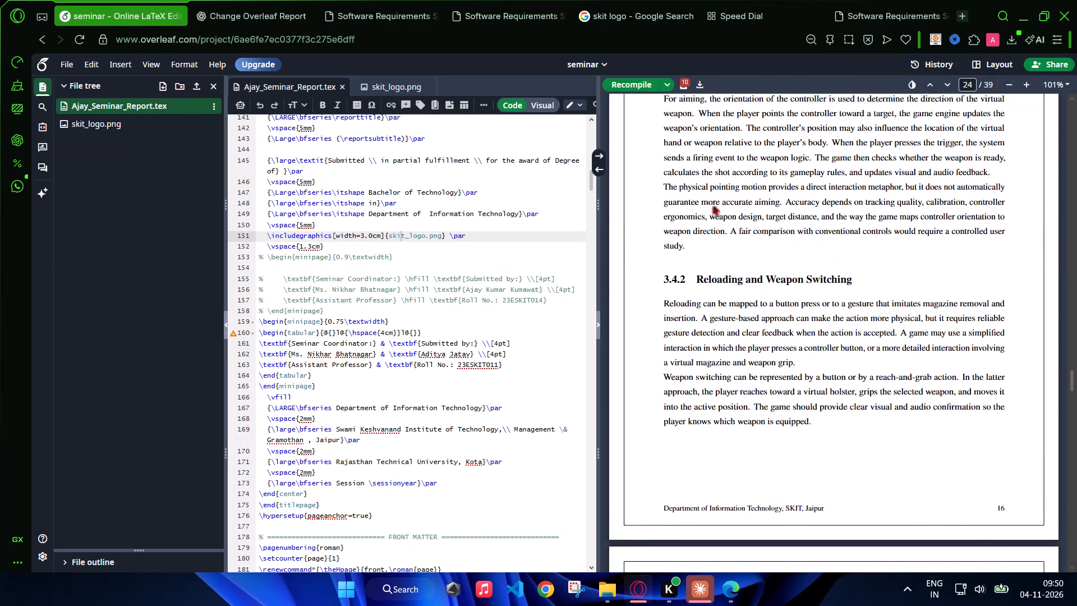
Look back through the compiled report to the opening page of Chapter 3, Methodology.
scroll(714, 206, "up", 6)
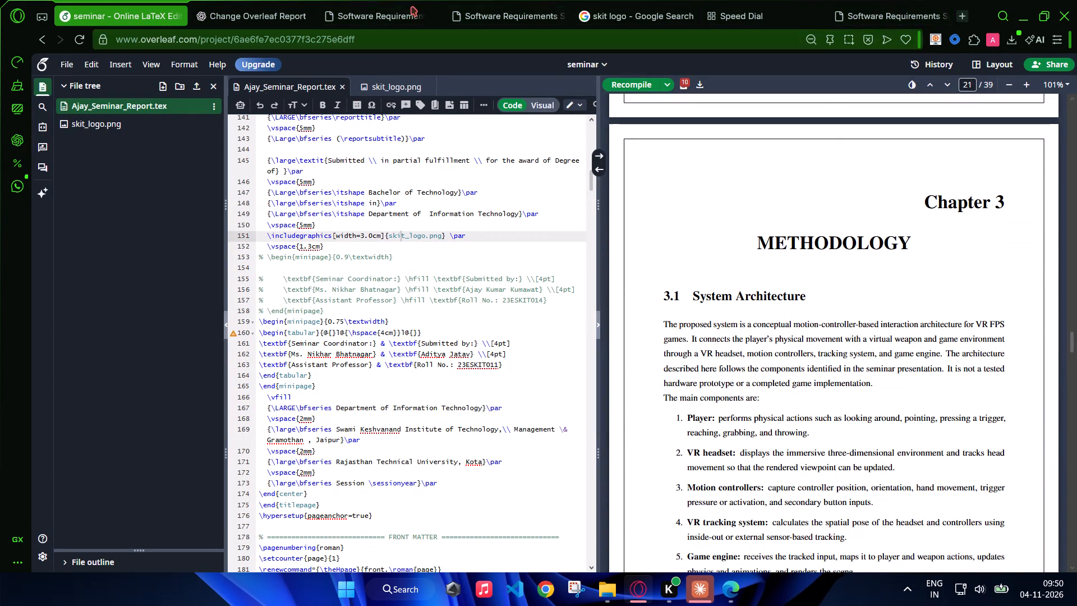
Close the ChatGPT, Software Requirements PDF, SKIT logo search and Speed Dial tabs, keeping only the seminar Overleaf project open.
left_click(306, 12)
triple_click(306, 12)
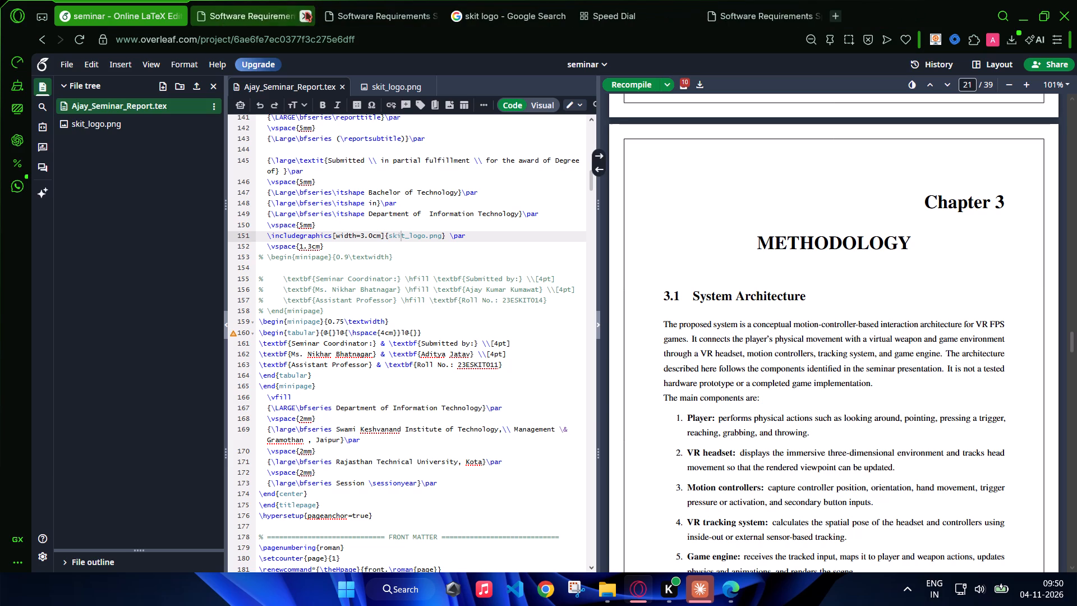
triple_click(306, 12)
left_click(306, 12)
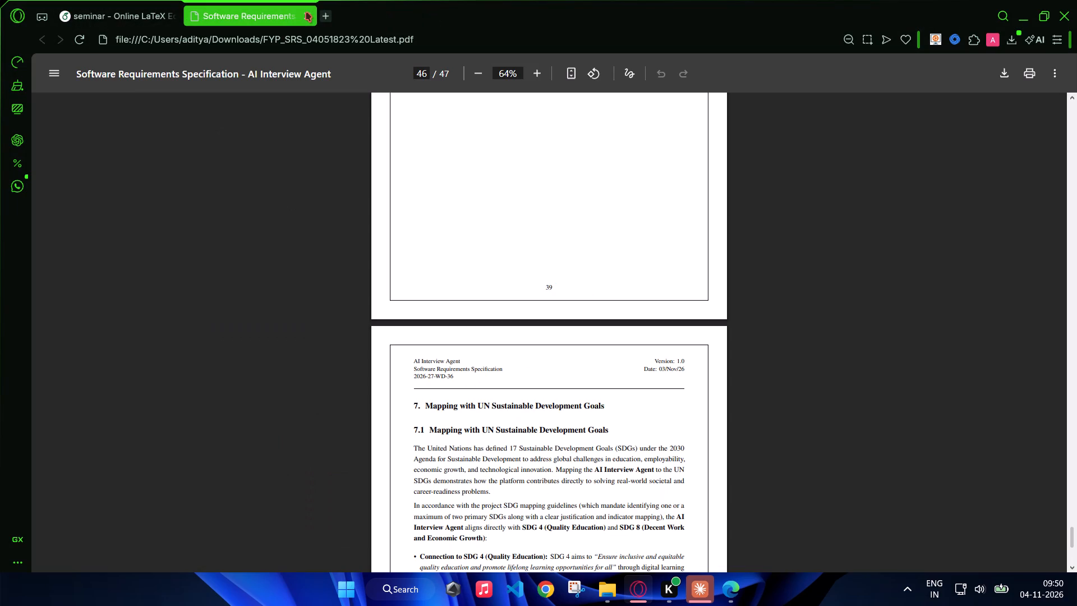
left_click(306, 20)
left_click(194, 21)
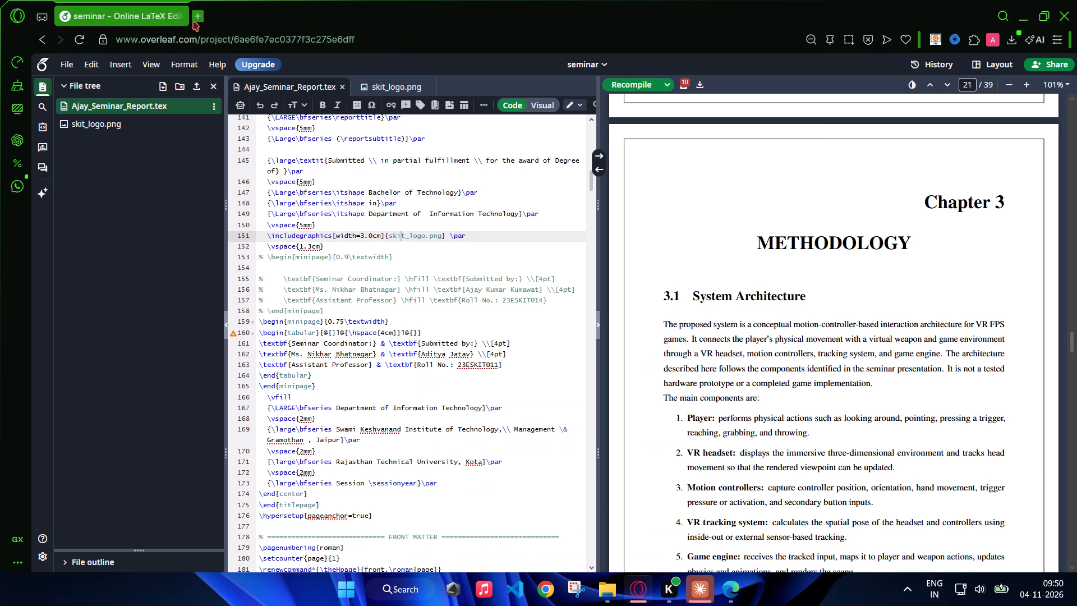
left_click(17, 177)
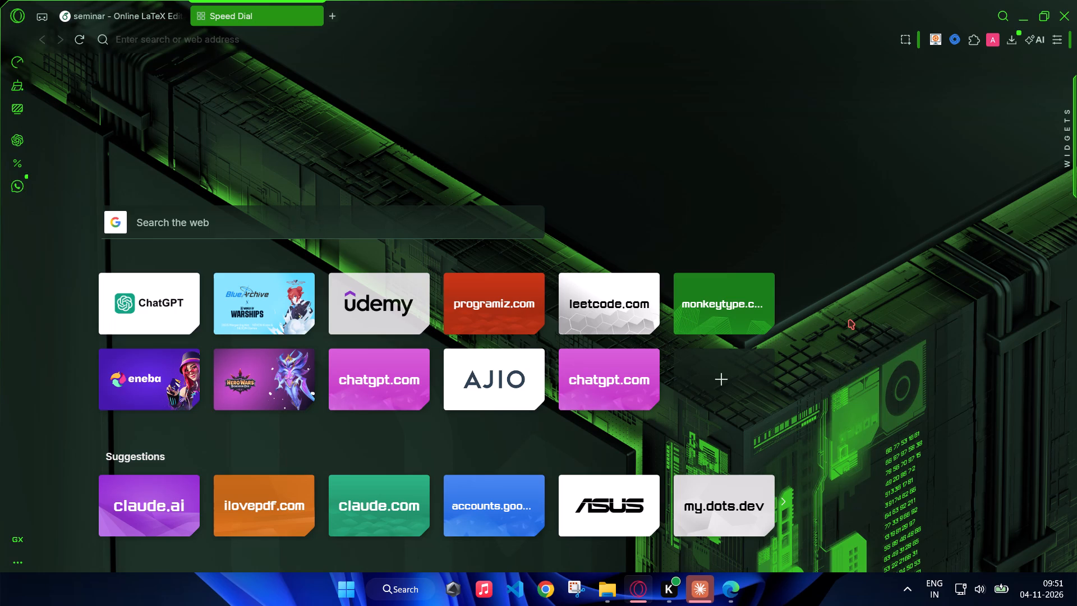
Enter overleaf as the address in a new browser tab to reach the Overleaf projects page.
left_click(330, 18)
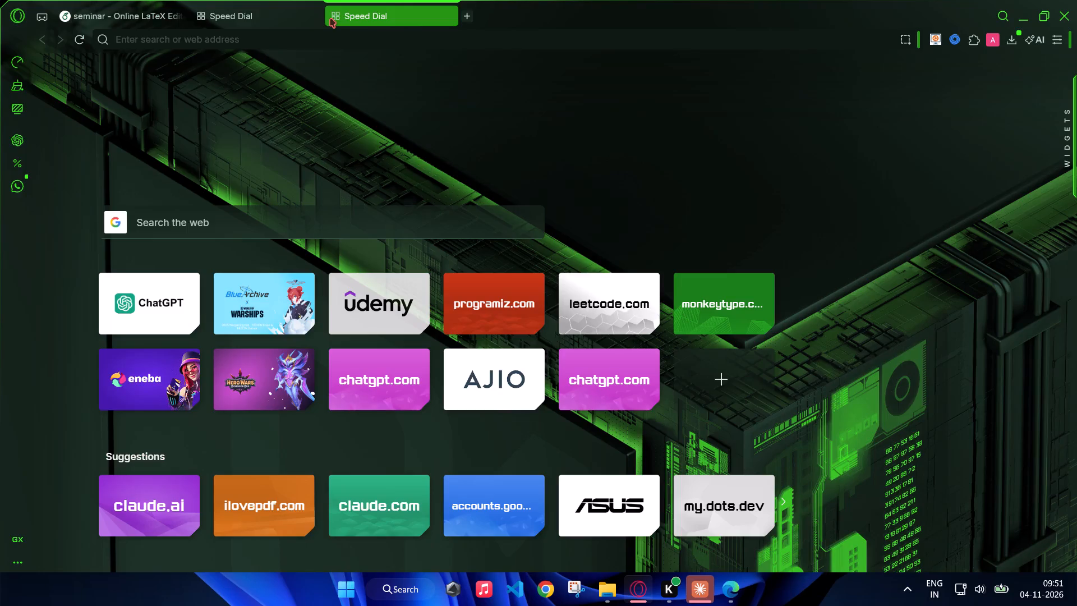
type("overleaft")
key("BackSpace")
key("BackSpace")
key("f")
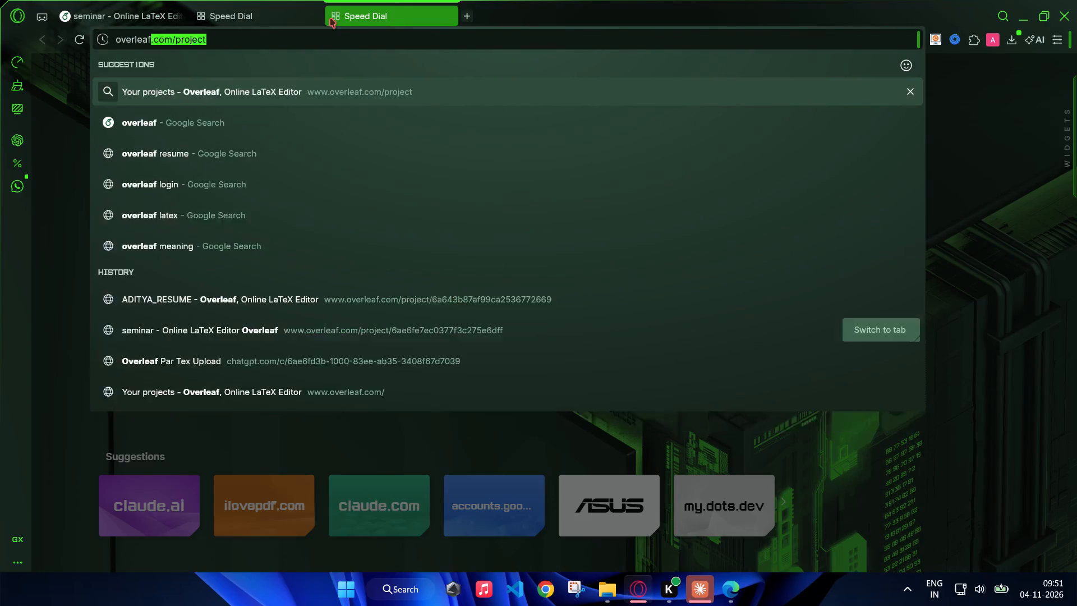
Open the Overleaf projects page and create a blank project named "dfdjfd".
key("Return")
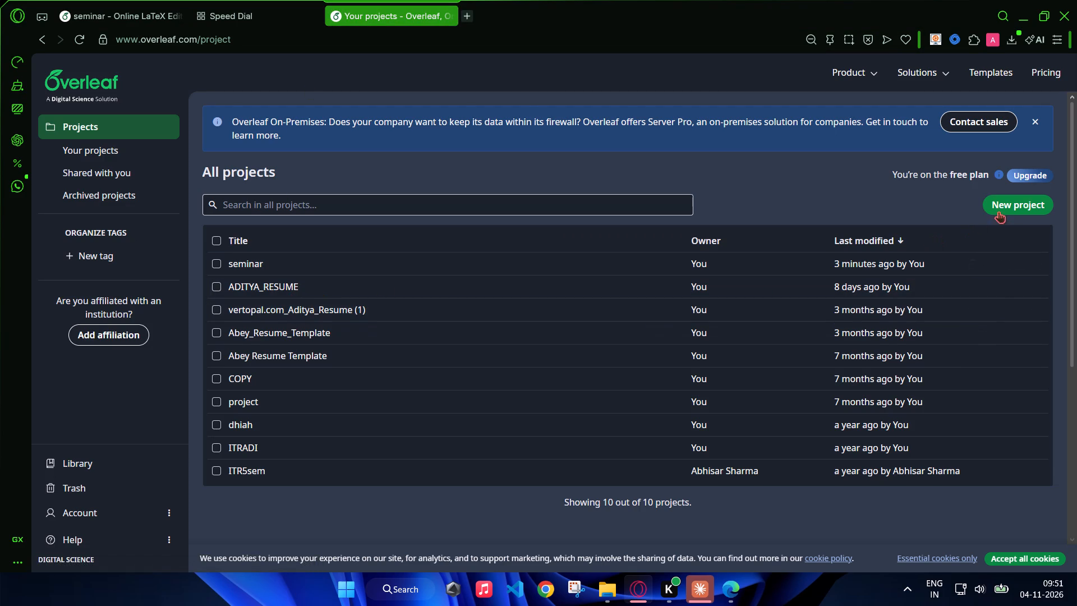
left_click(1015, 200)
left_click(960, 236)
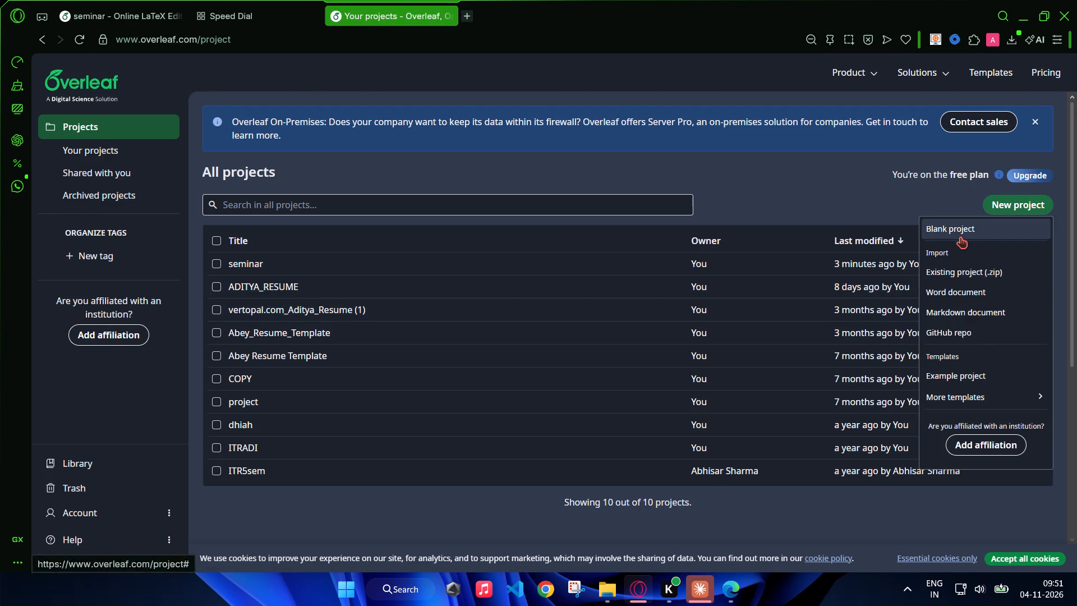
type("dfdjfd")
left_click(697, 182)
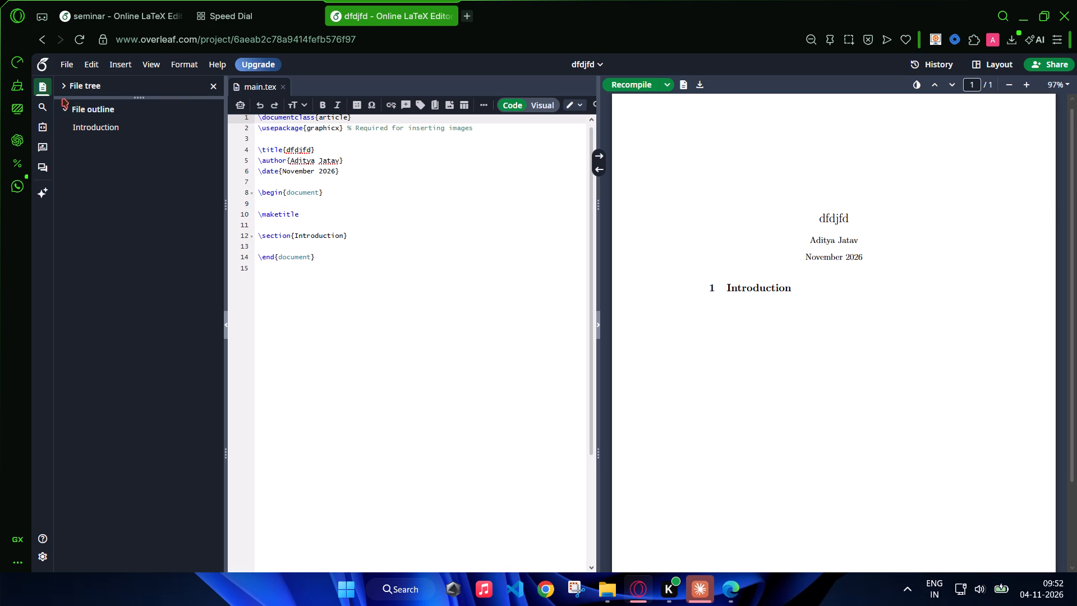
Start uploading a file to the dfdjfd project.
left_click(208, 87)
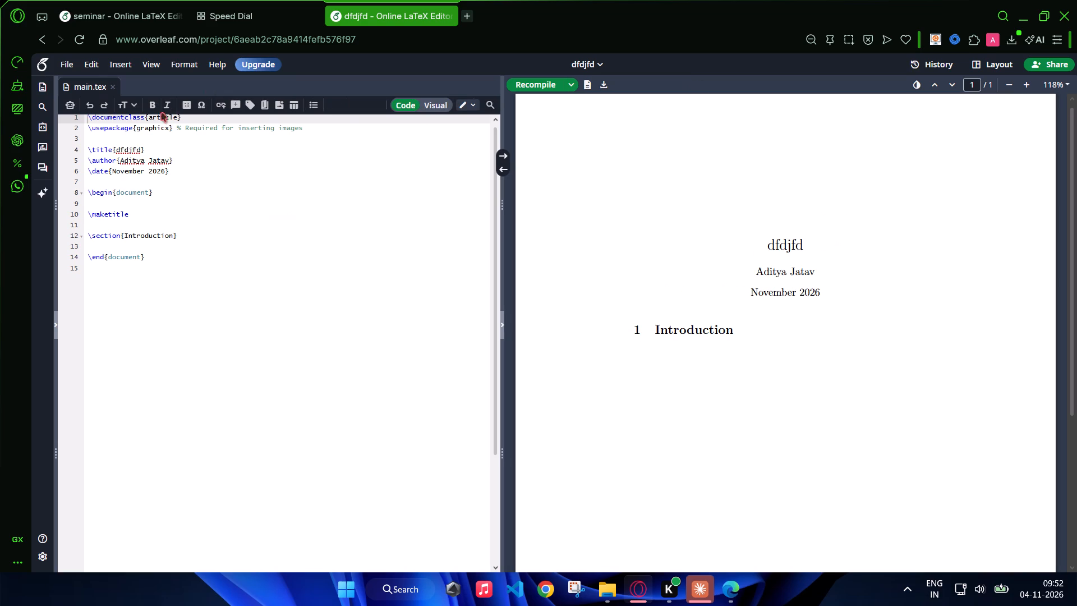
left_click(34, 90)
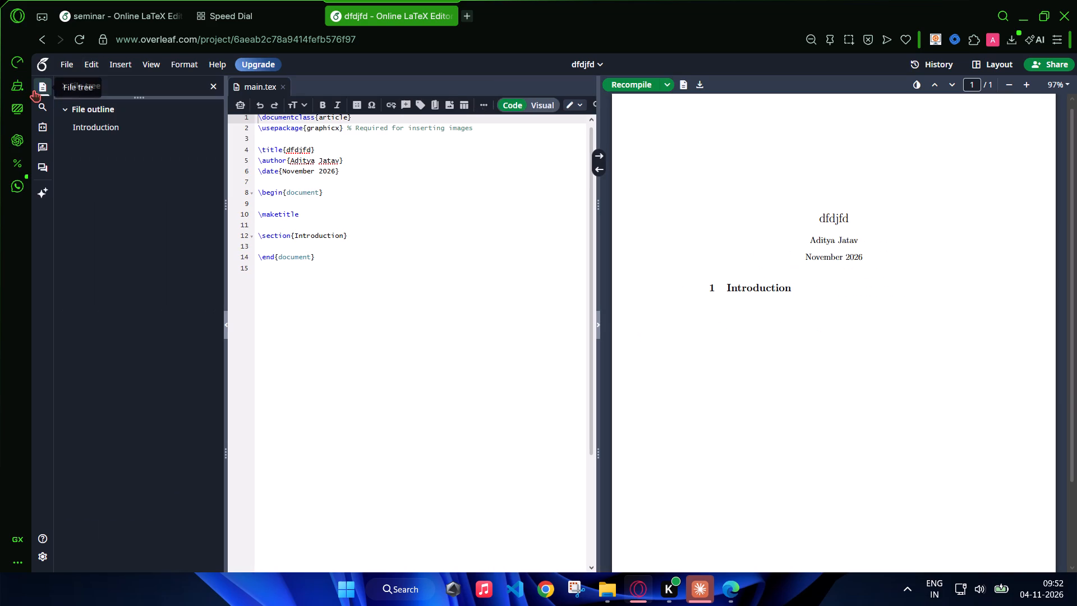
left_click(71, 69)
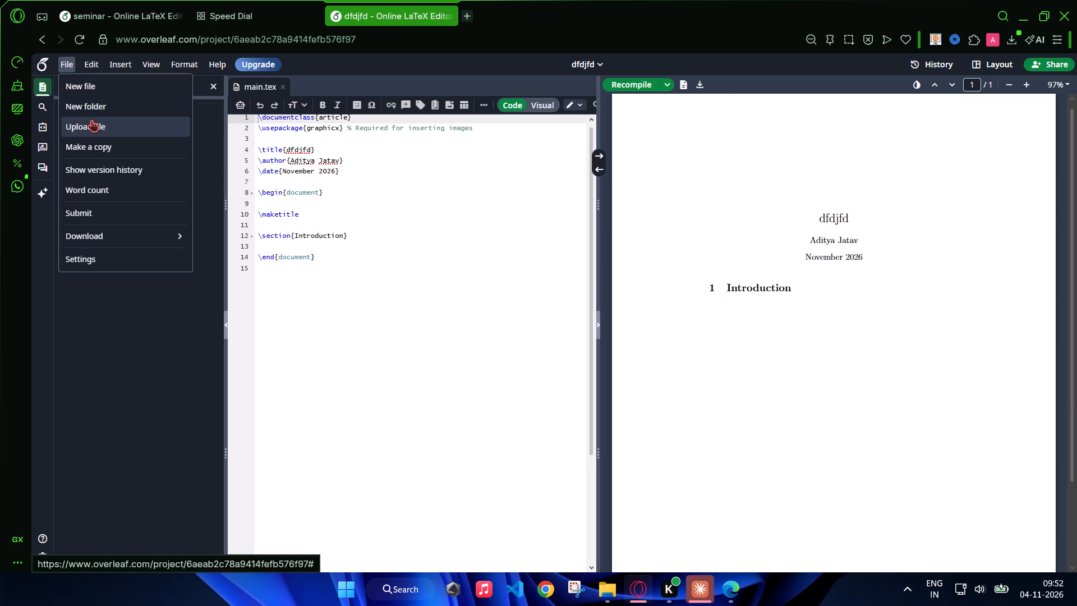
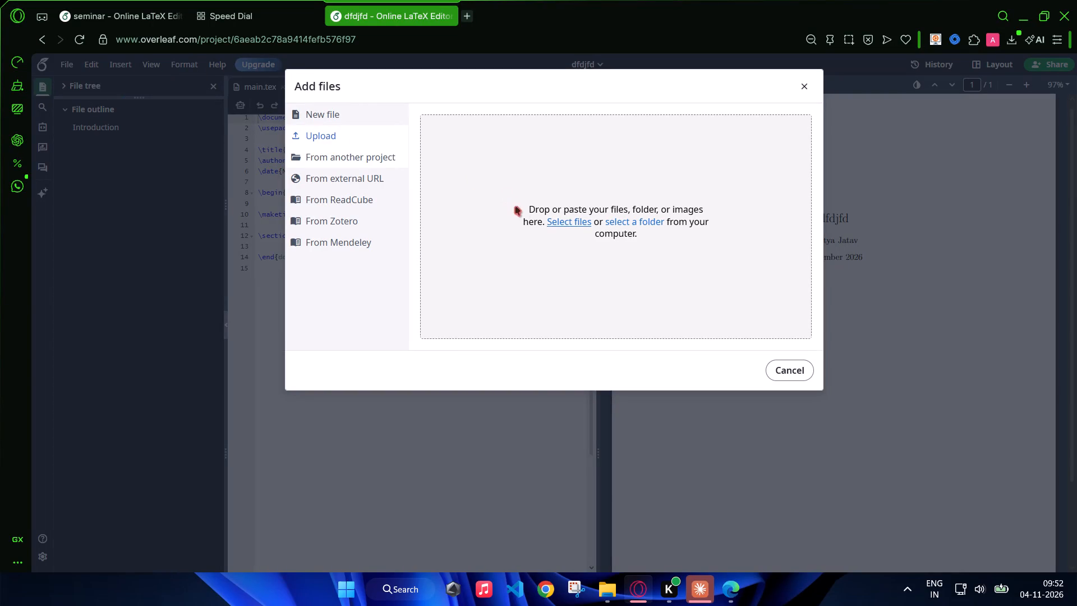
Upload the Ajay_Seminar_Report file from the Downloads folder to the dfdjfd project.
left_click(556, 225)
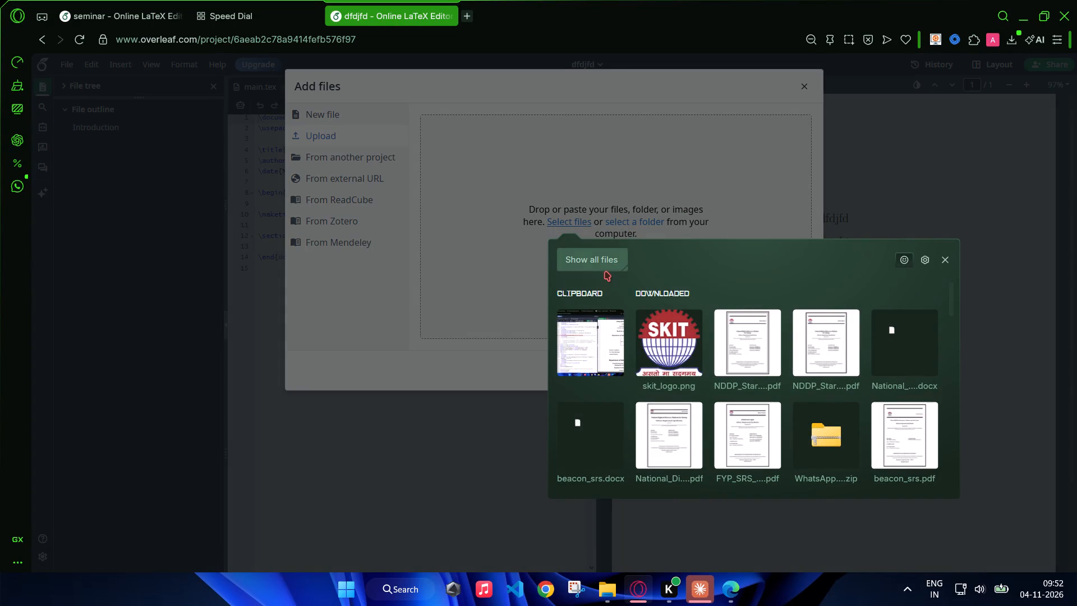
left_click(598, 264)
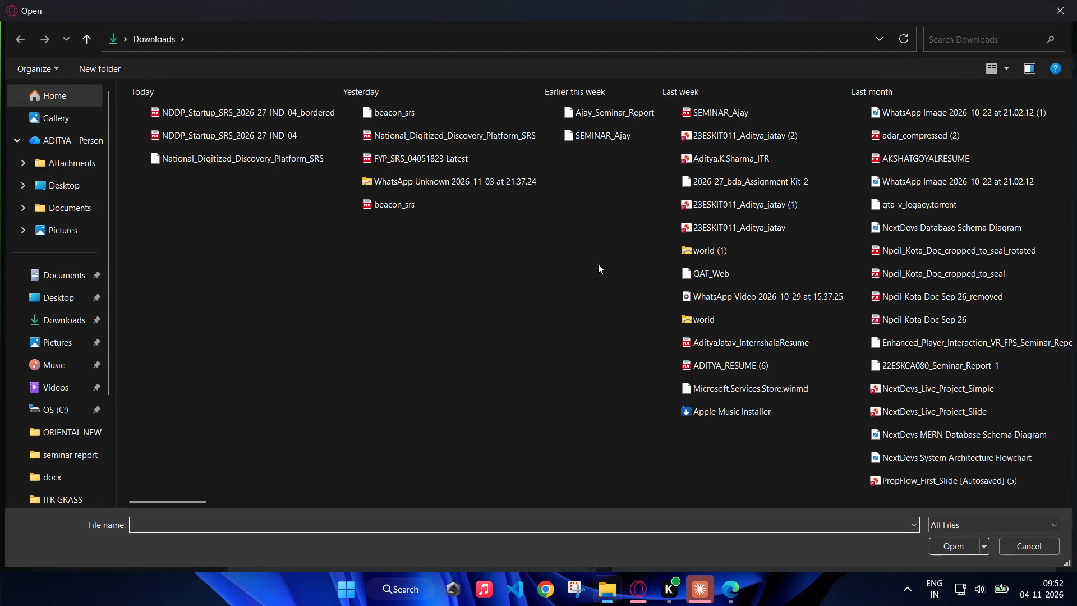
left_click(605, 104)
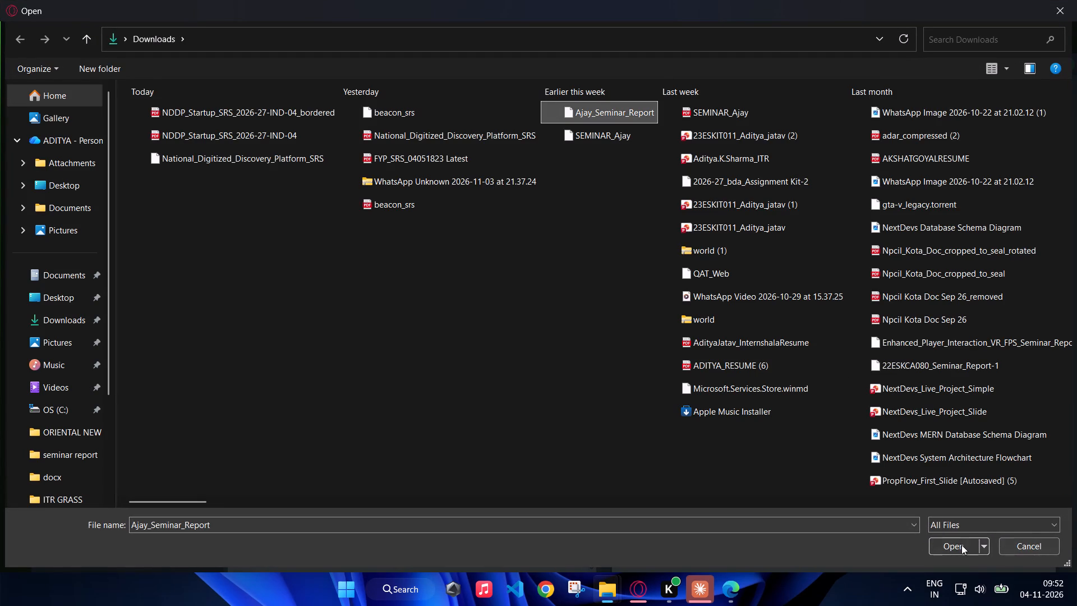
left_click(957, 545)
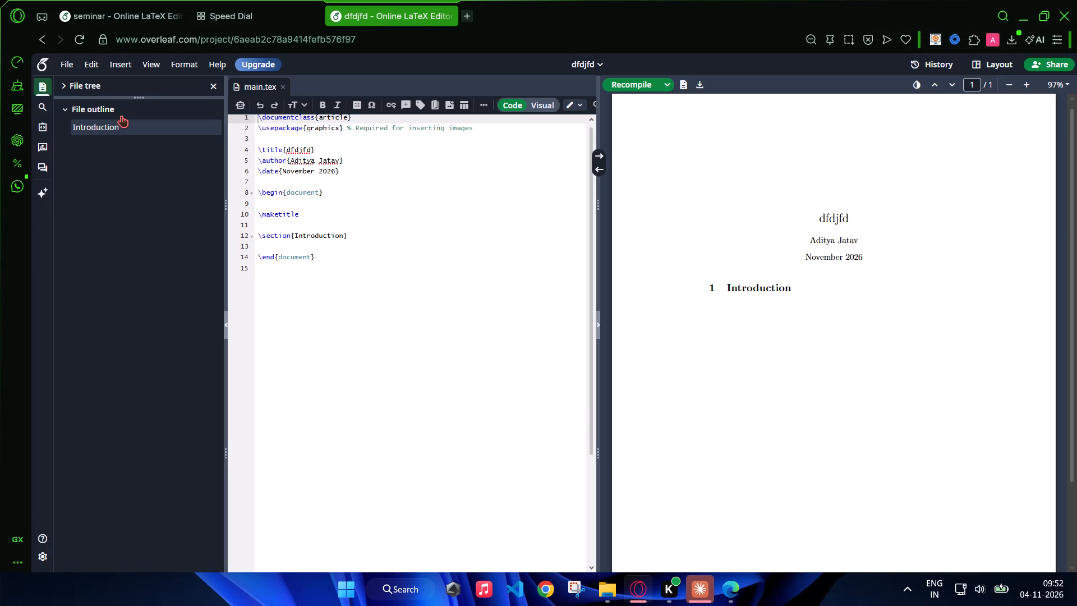
Enlarge the file tree area above the file outline to show the dfdjfd project's files.
scroll(95, 124, "up", 4)
scroll(95, 124, "down", 1)
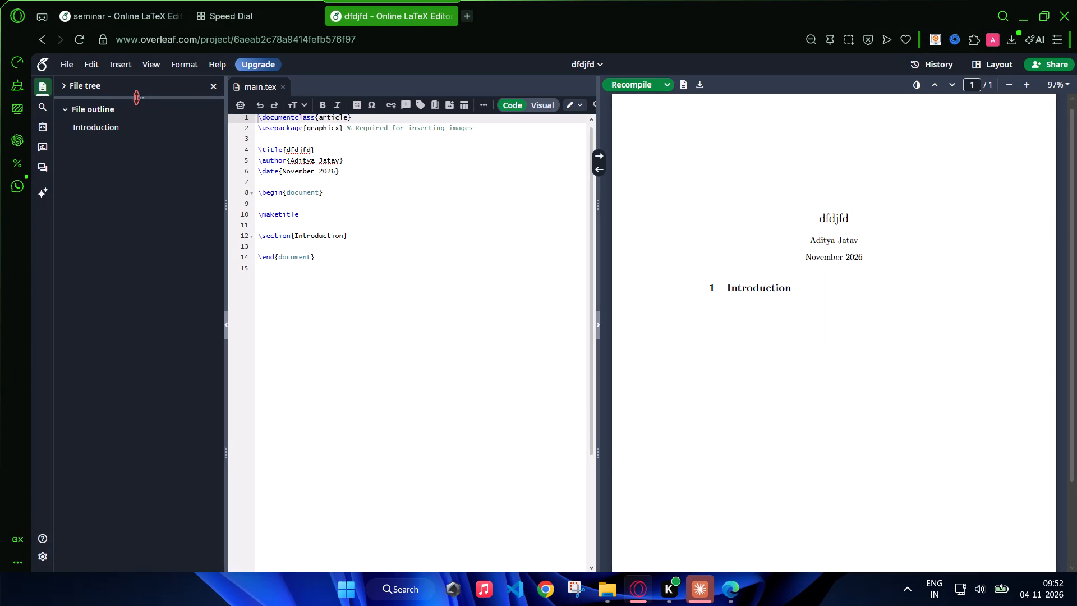
left_click(135, 96)
left_click_drag(135, 96, 119, 180)
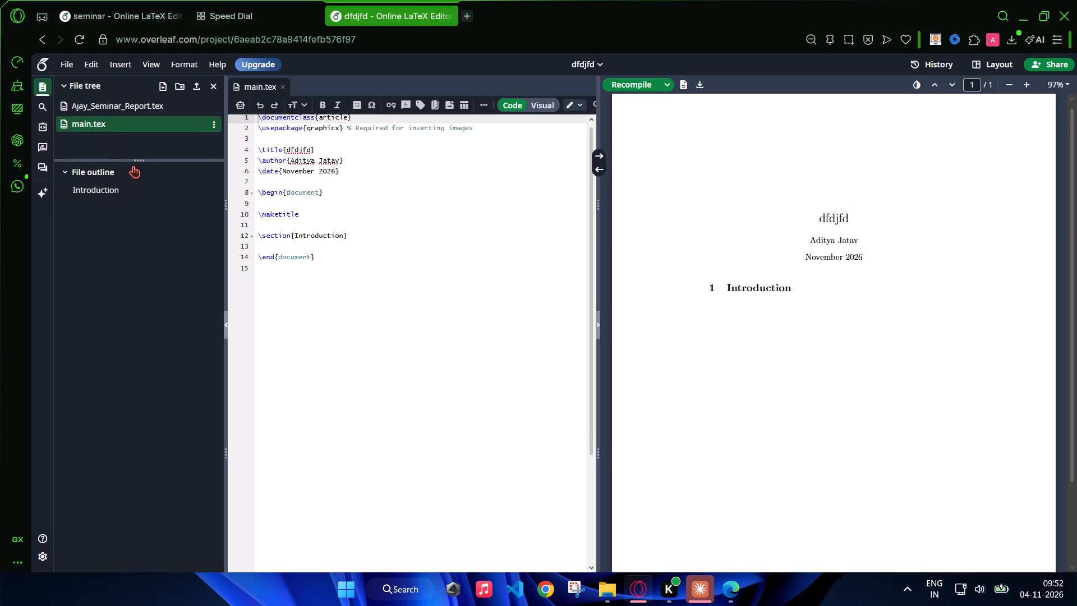
left_click_drag(138, 162, 100, 532)
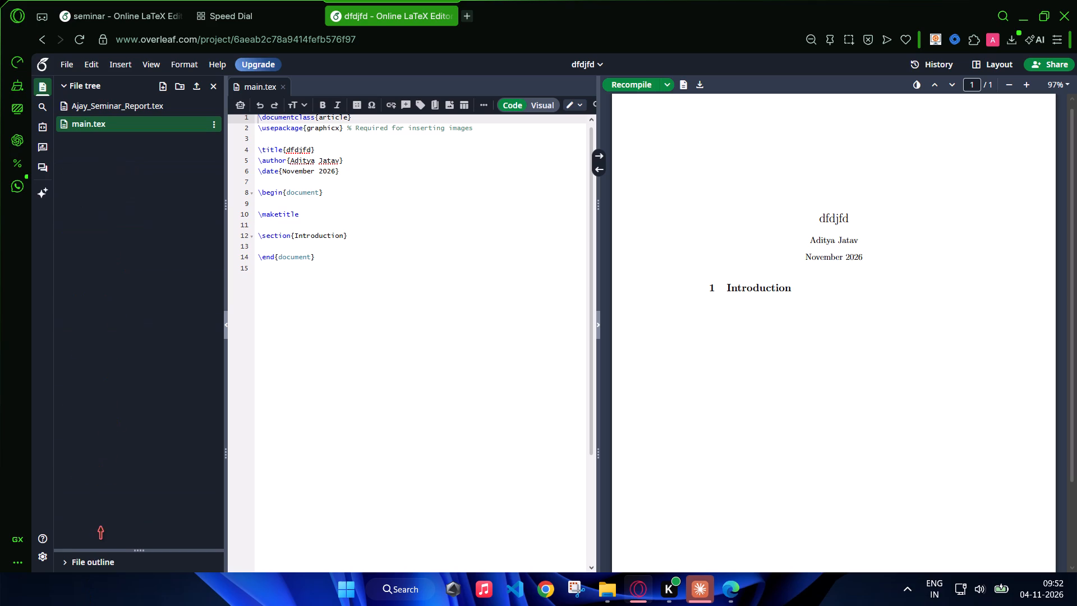
left_click_drag(100, 532, 102, 525)
Open Ajay_Seminar_Report.tex in the dfdjfd project and recompile it.
left_click(127, 112)
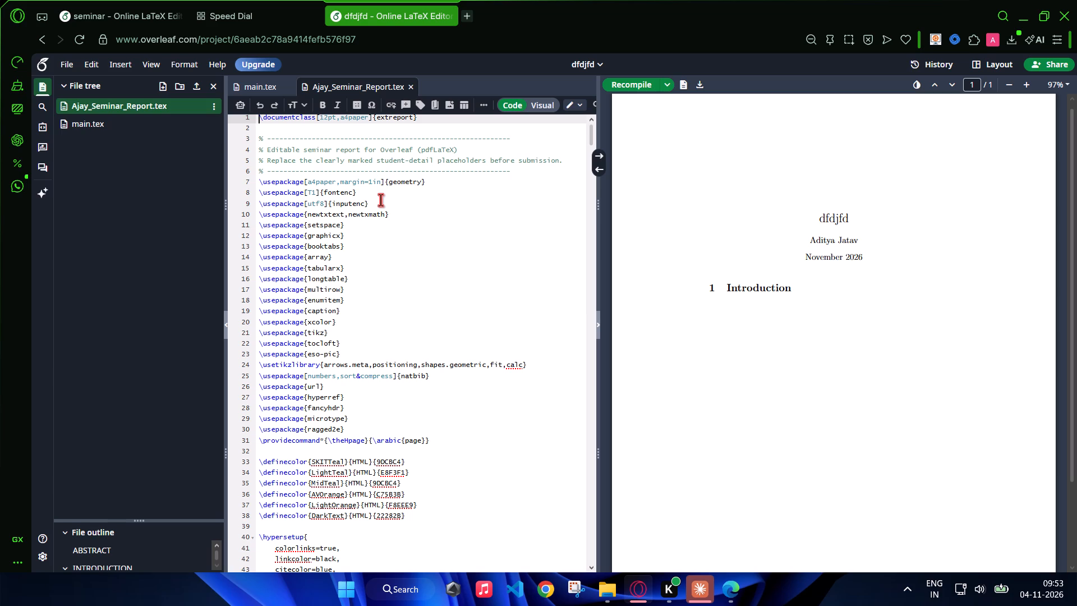
scroll(805, 299, "down", 3)
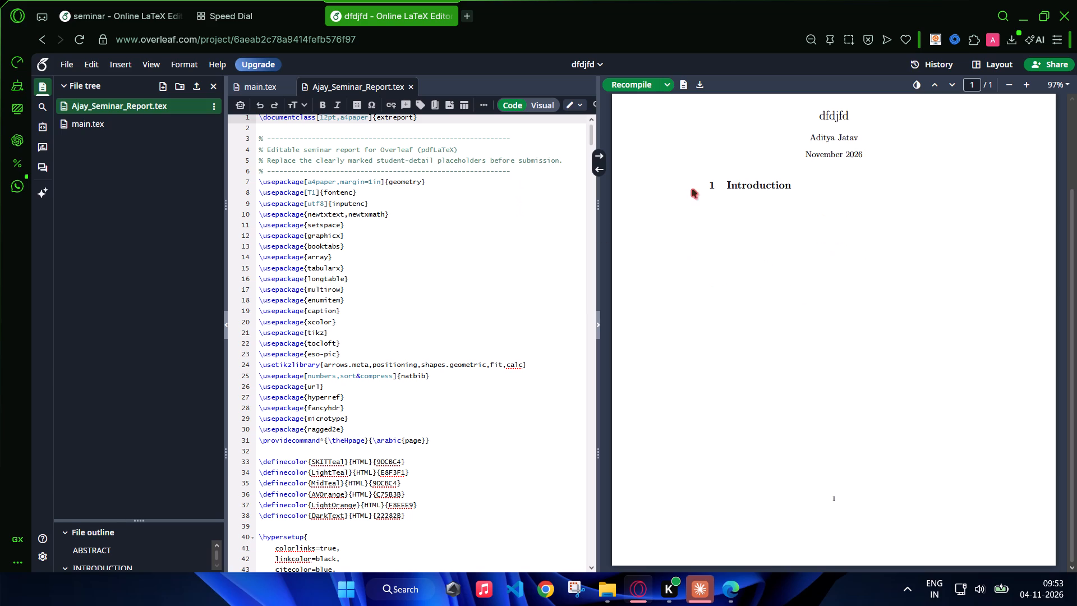
left_click(636, 81)
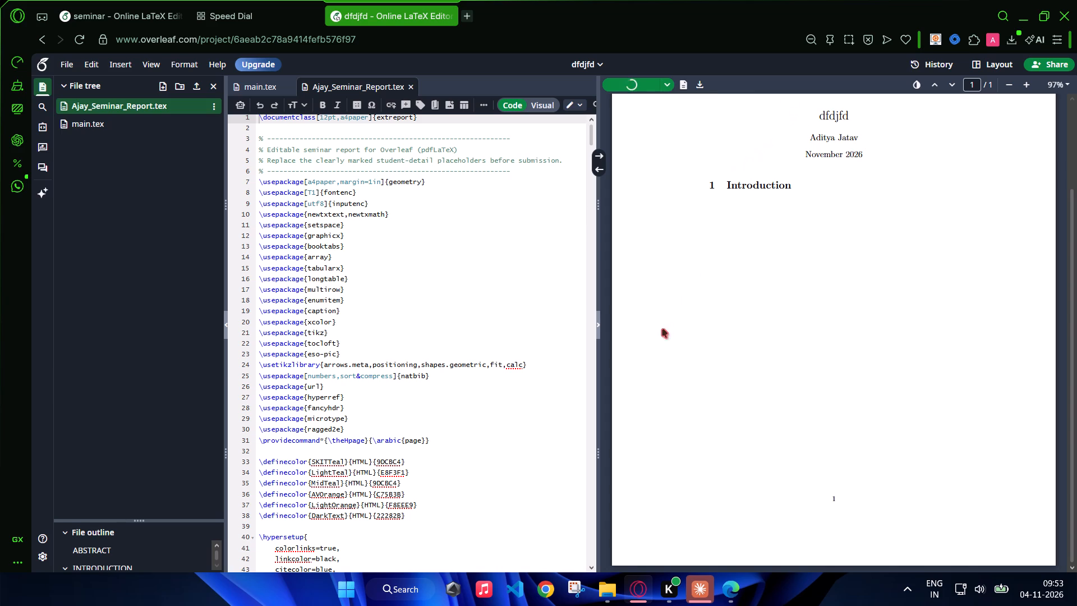
Review the compiled dfdjfd report from the cover page to the Chapter 3 System Architecture section.
scroll(494, 336, "down", 11)
scroll(747, 297, "up", 4)
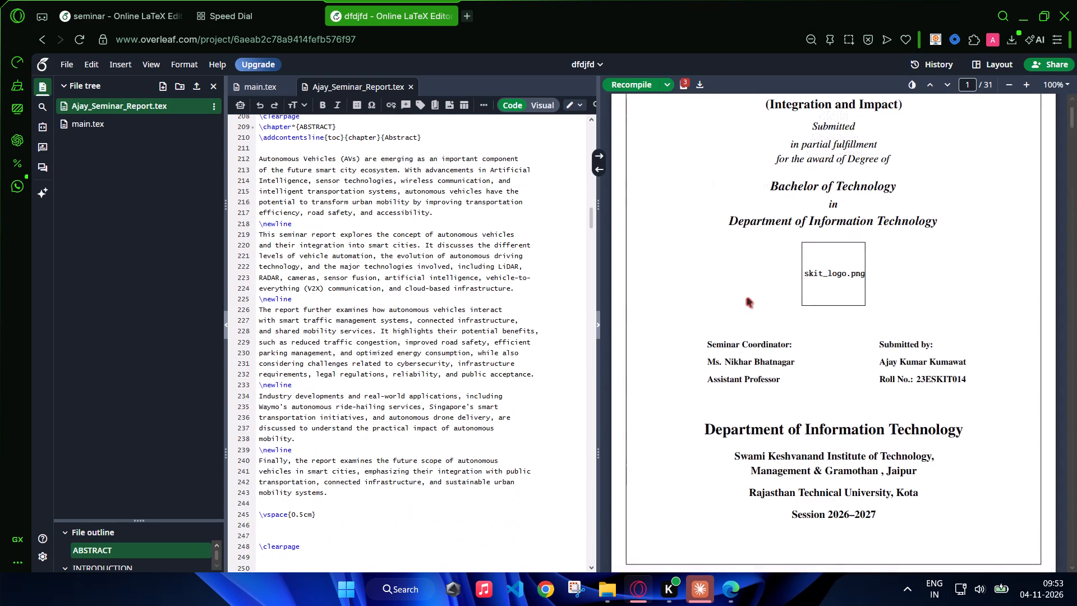
scroll(747, 297, "up", 1)
scroll(747, 297, "down", 17)
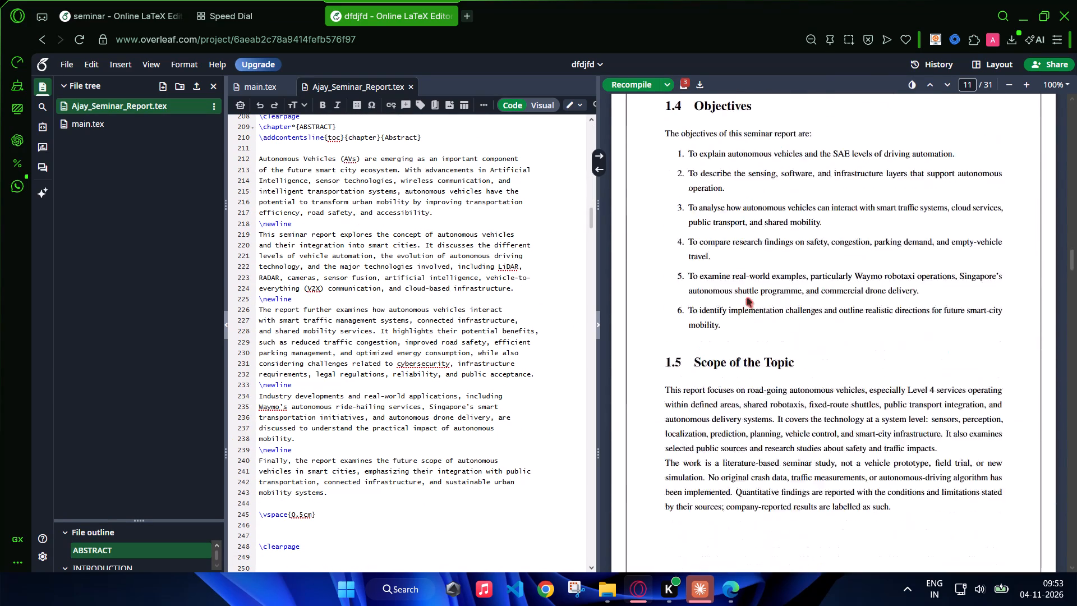
scroll(747, 297, "down", 8)
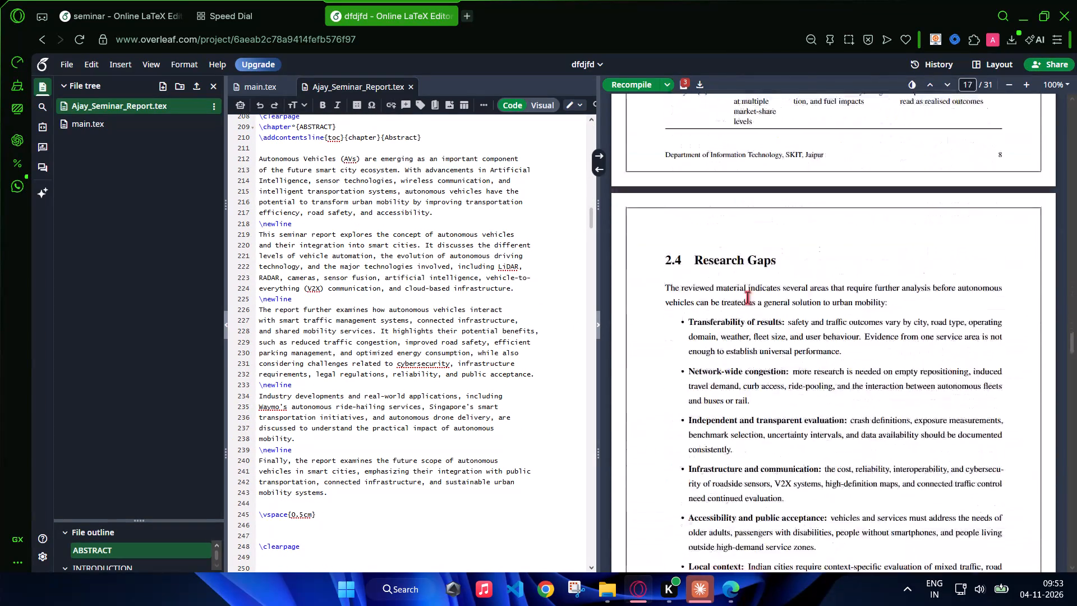
scroll(747, 297, "down", 7)
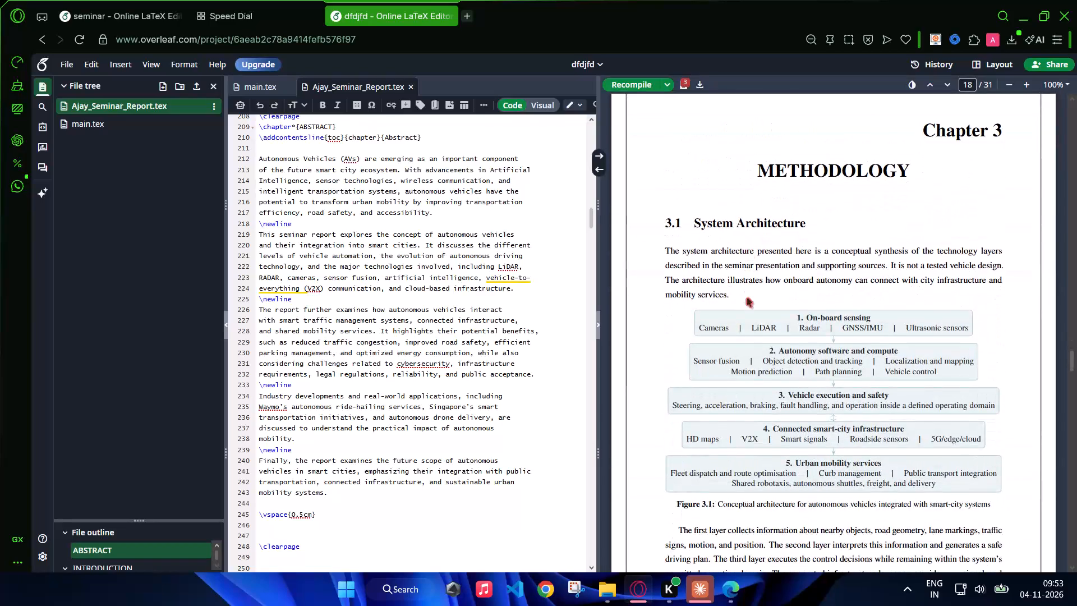
Compare the seminar project's Chapter 3 System Architecture and Component Roles pages with the matching chapter in the dfdjfd report.
left_click(123, 0)
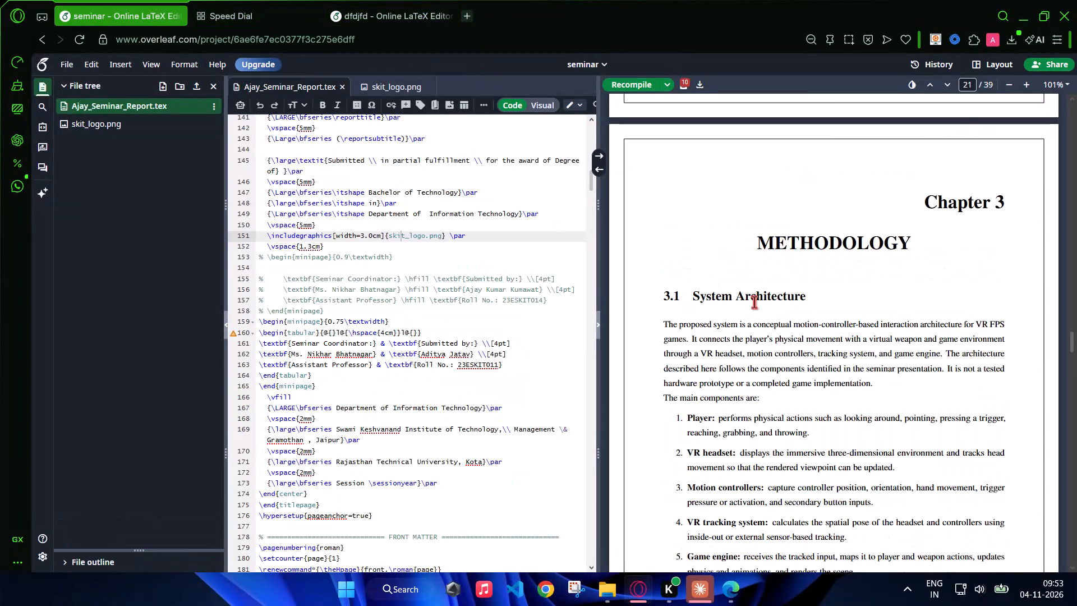
scroll(754, 302, "down", 2)
scroll(754, 302, "up", 2)
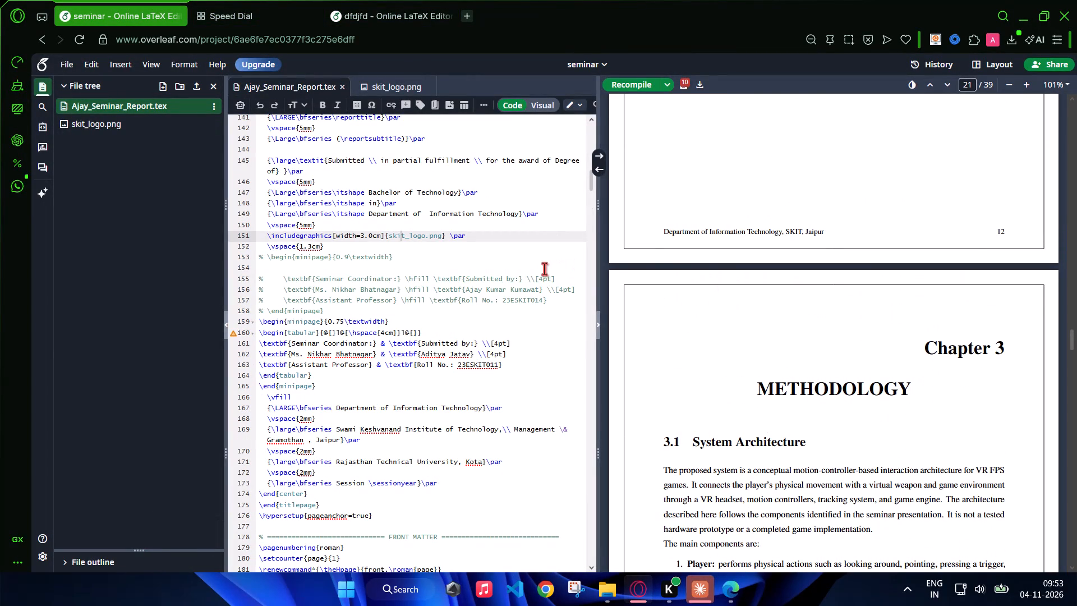
scroll(702, 274, "down", 2)
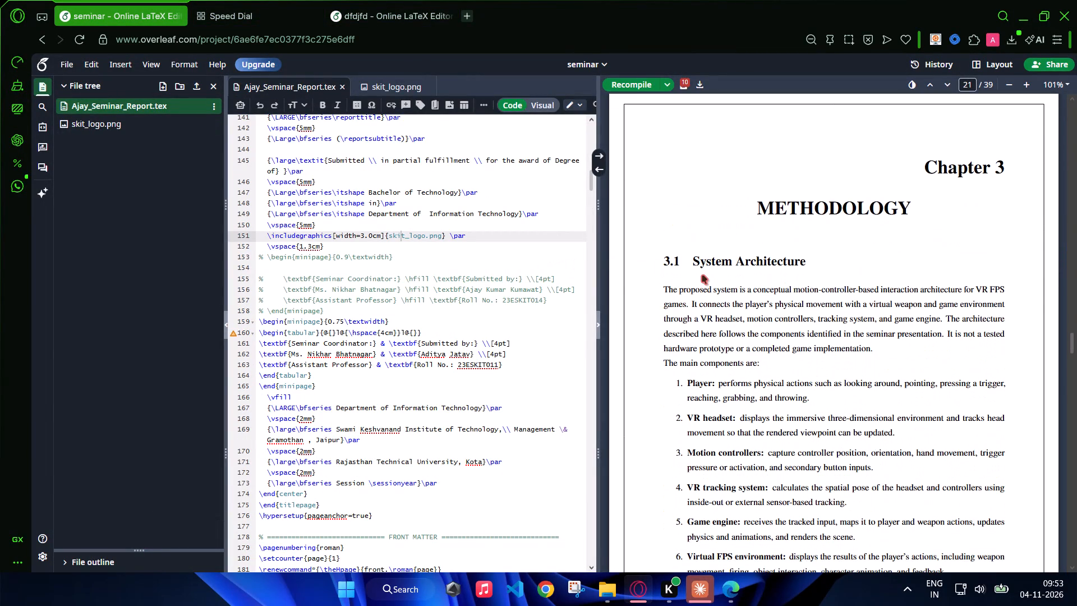
scroll(702, 274, "down", 4)
scroll(702, 274, "up", 1)
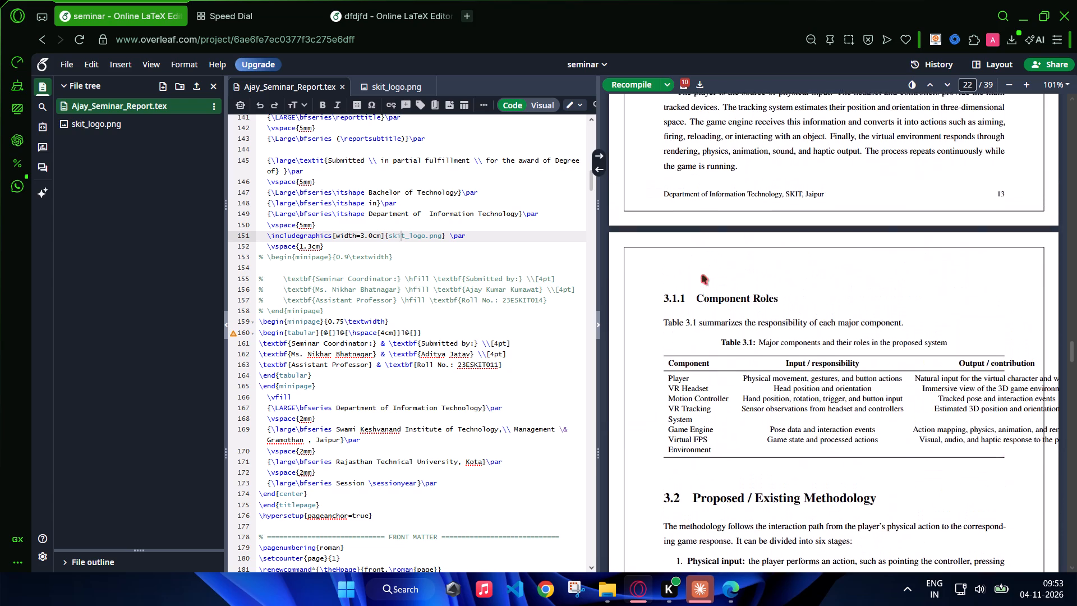
scroll(702, 274, "up", 1)
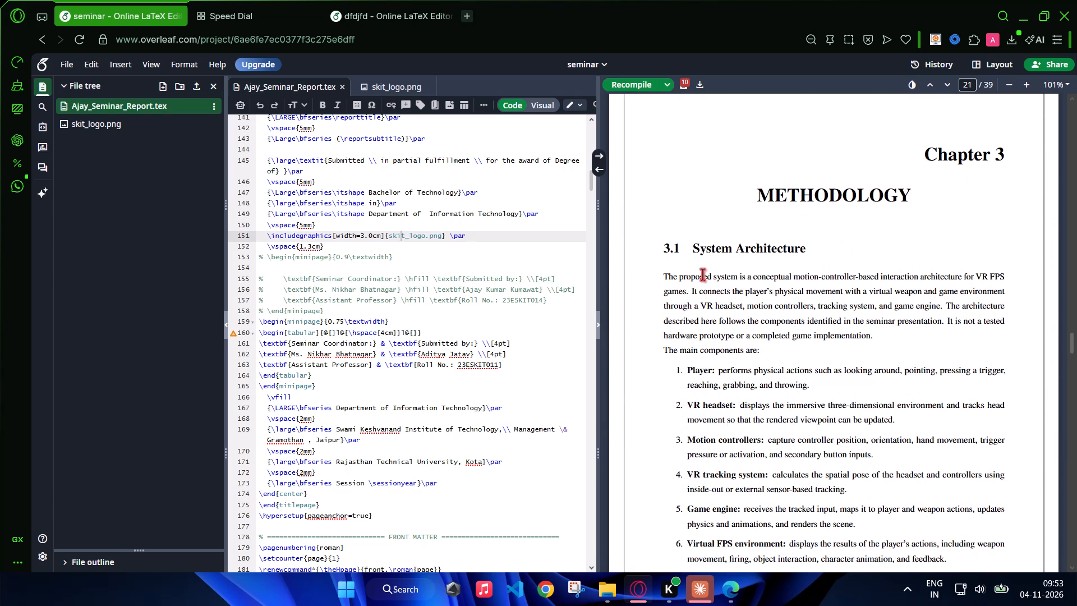
left_click(430, 2)
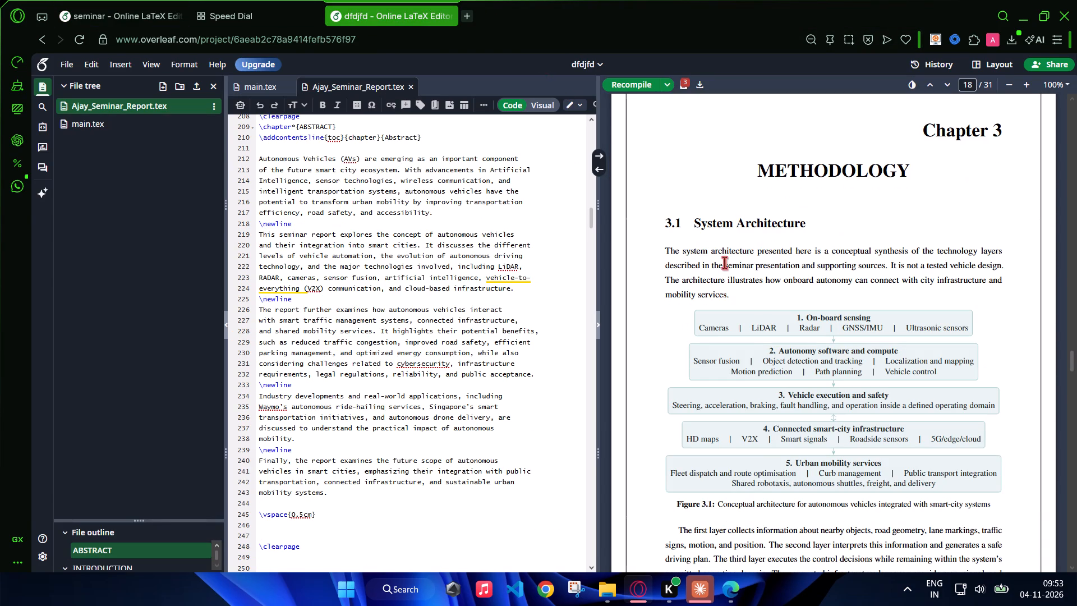
left_click(251, 0)
left_click(157, 0)
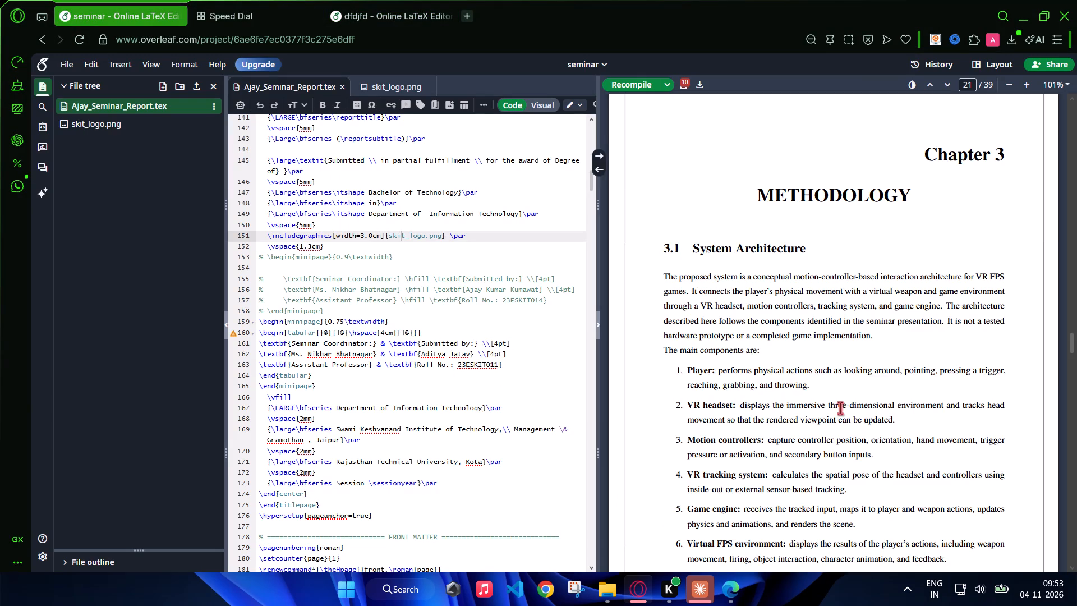
scroll(840, 408, "down", 4)
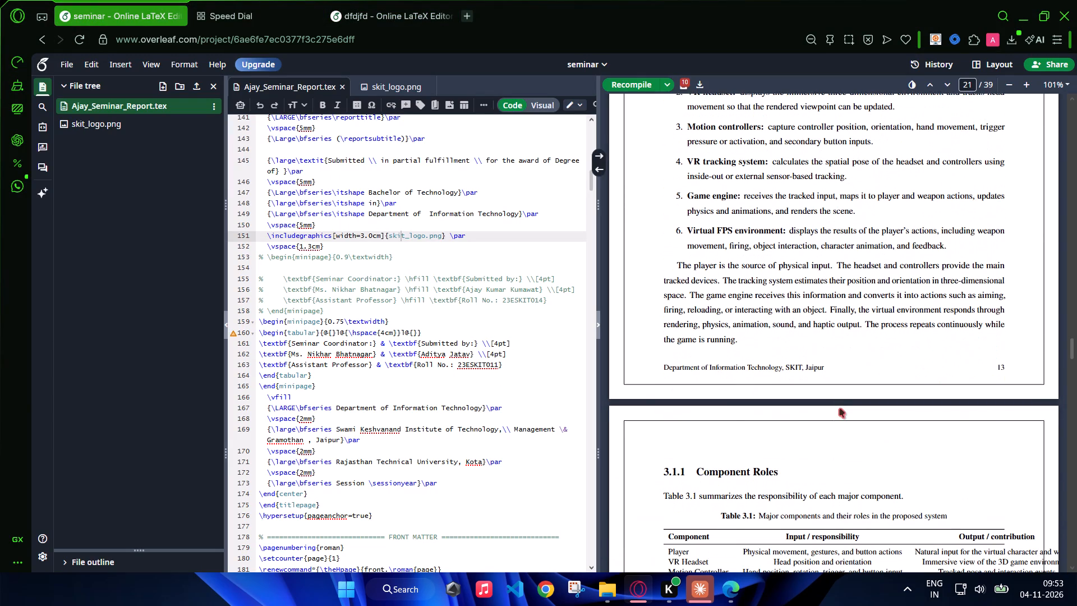
scroll(840, 408, "up", 3)
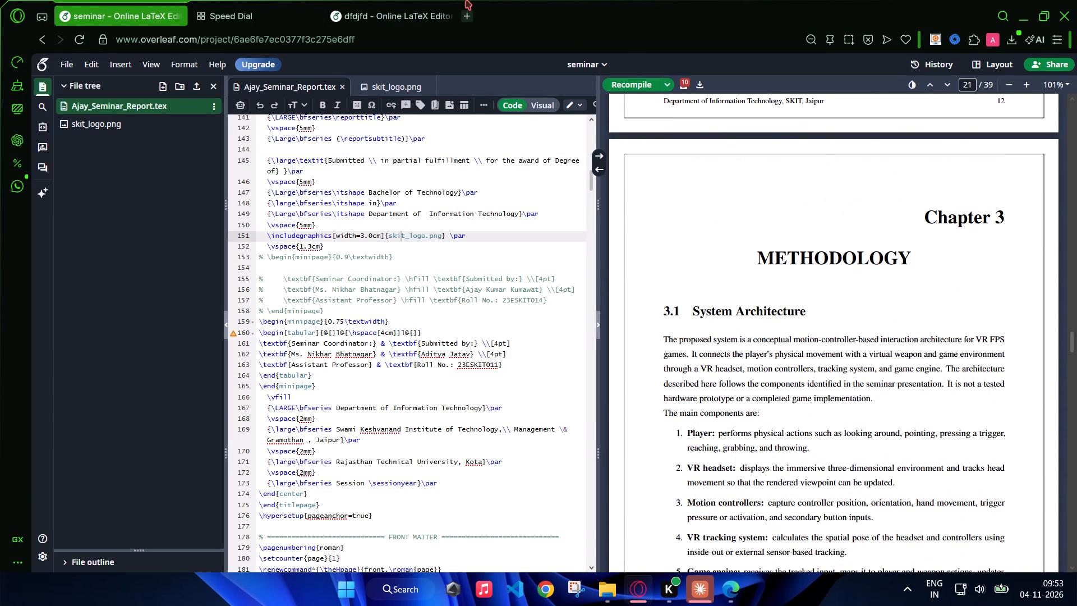
Return to the dfdjfd report and review it from Chapter 3 through the applications and future scope to the references.
left_click(466, 0)
left_click(441, 4)
scroll(735, 305, "down", 7)
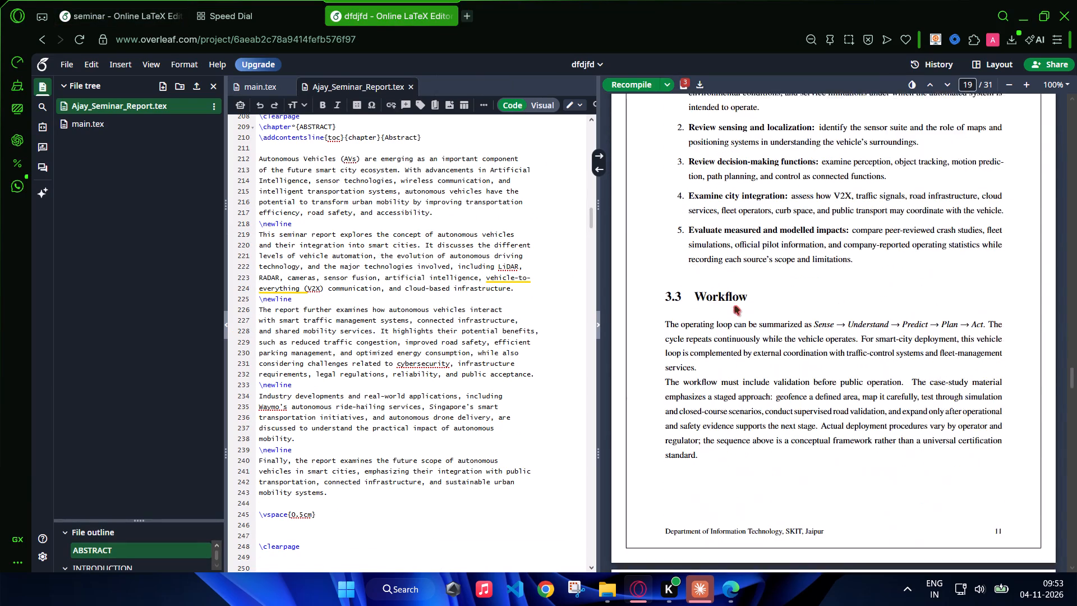
scroll(735, 305, "down", 7)
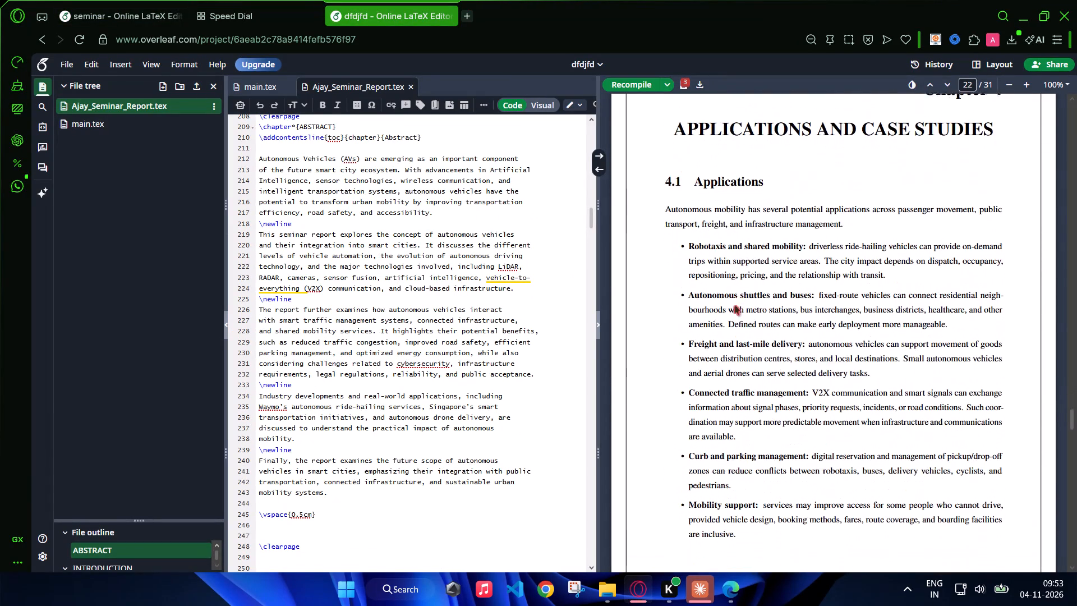
scroll(735, 305, "down", 9)
scroll(735, 305, "up", 2)
scroll(735, 305, "down", 2)
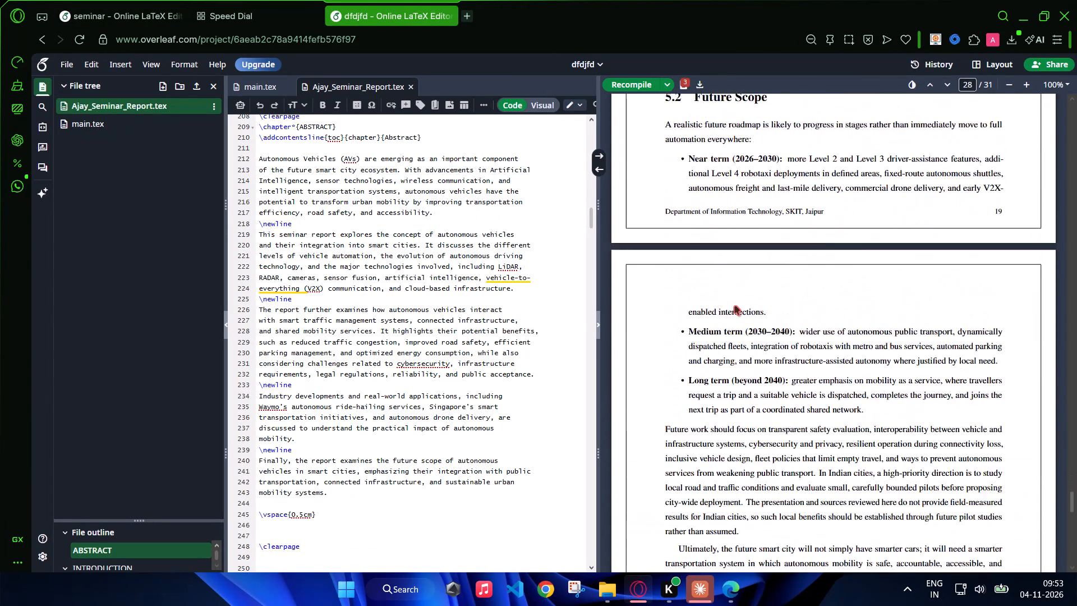
scroll(735, 305, "down", 5)
scroll(735, 305, "up", 7)
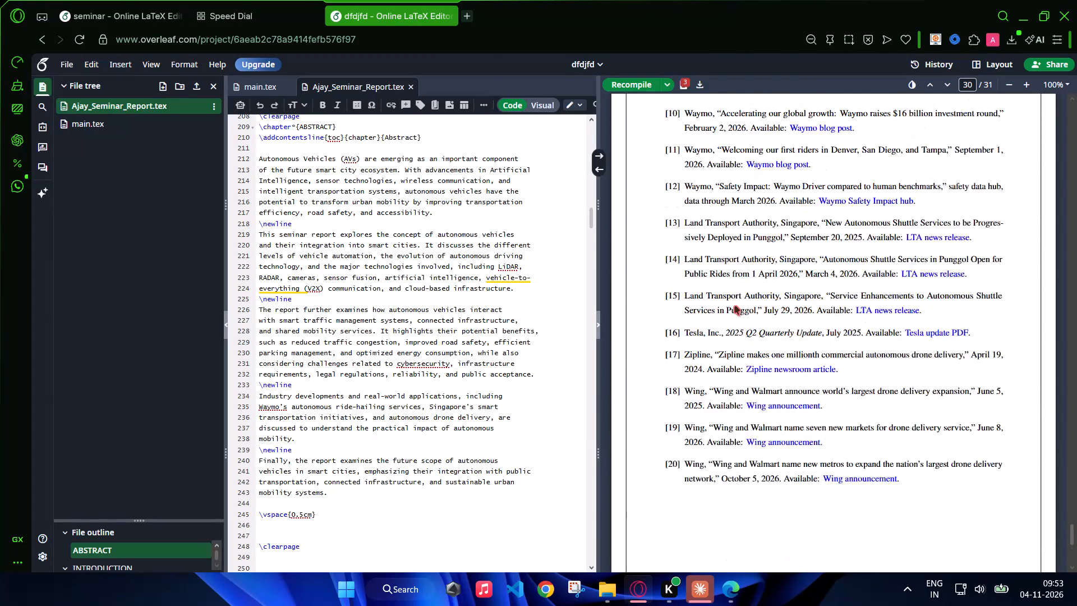
Look back through the dfdjfd report to examine the Chapter 3 architecture diagram, methodology stages and workflow diagram.
scroll(735, 305, "up", 14)
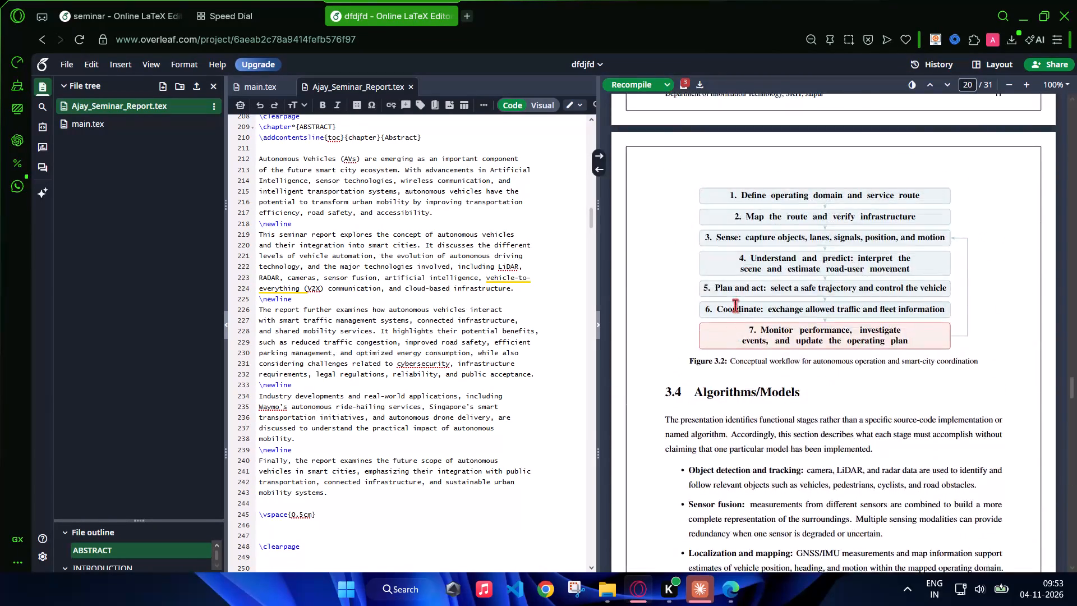
scroll(735, 305, "up", 1)
scroll(735, 305, "down", 3)
scroll(735, 305, "up", 4)
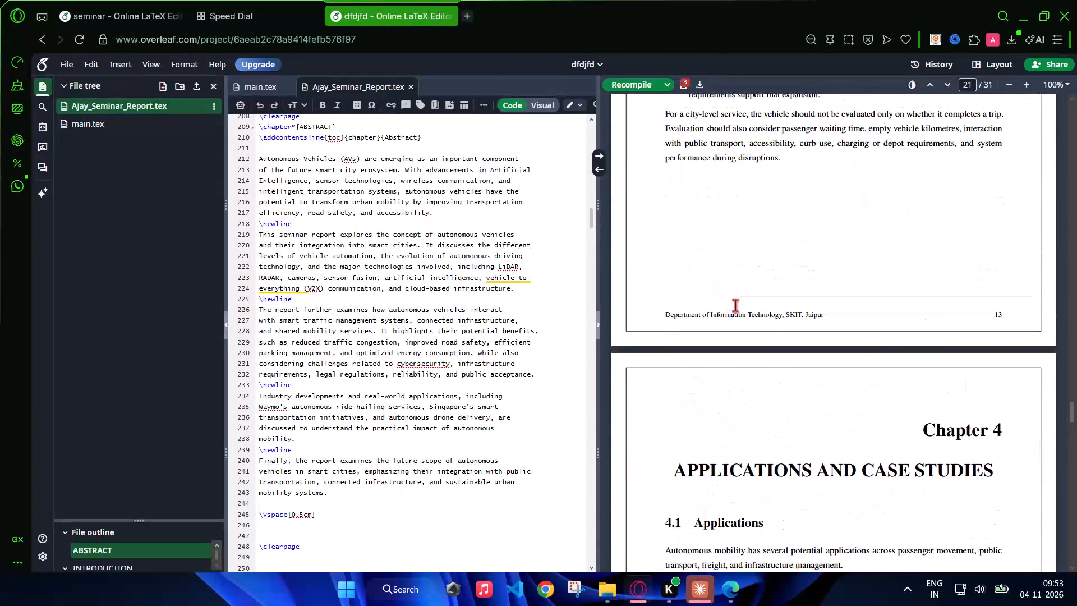
scroll(735, 305, "up", 9)
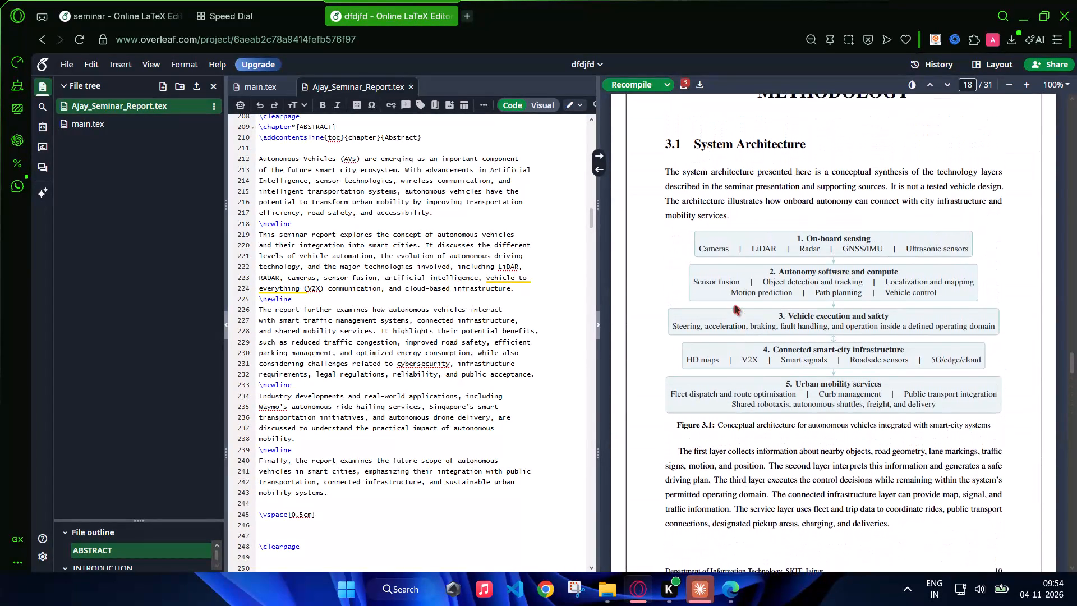
scroll(735, 305, "up", 1)
scroll(735, 305, "down", 3)
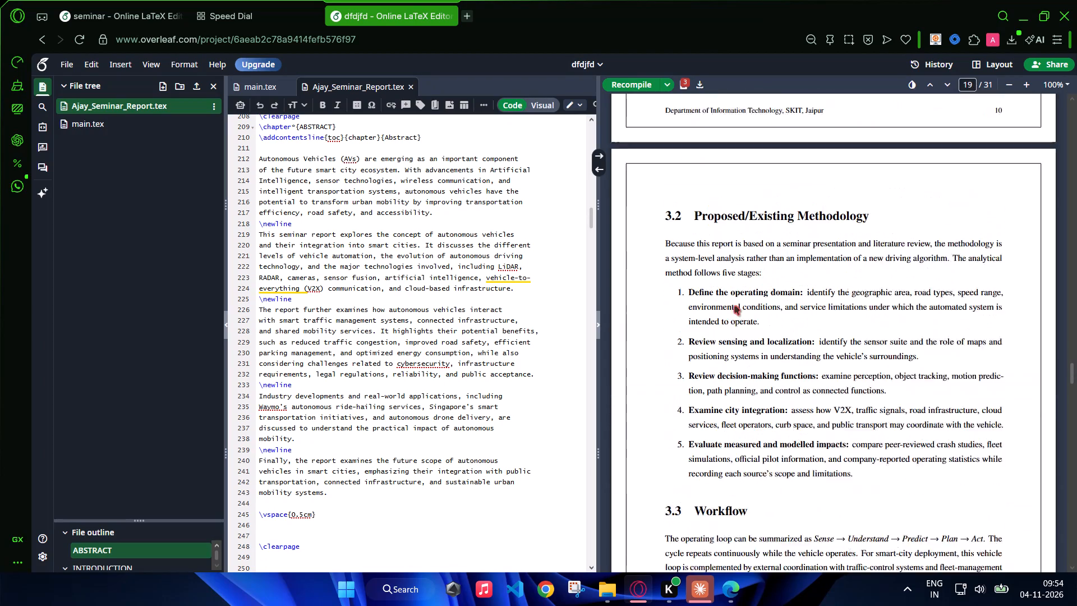
scroll(735, 305, "down", 2)
scroll(735, 305, "up", 3)
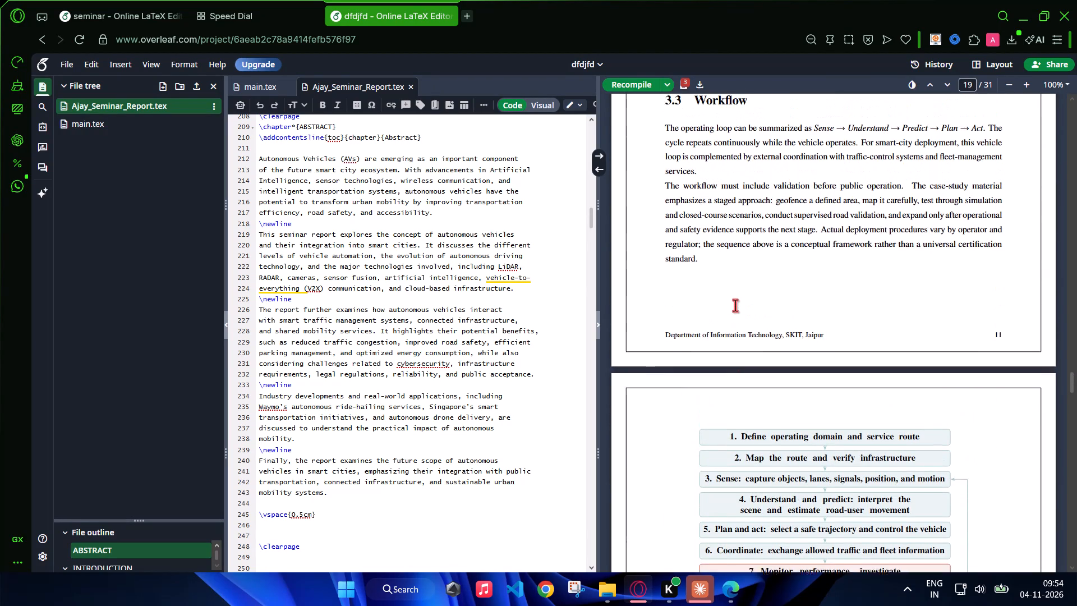
scroll(735, 305, "up", 2)
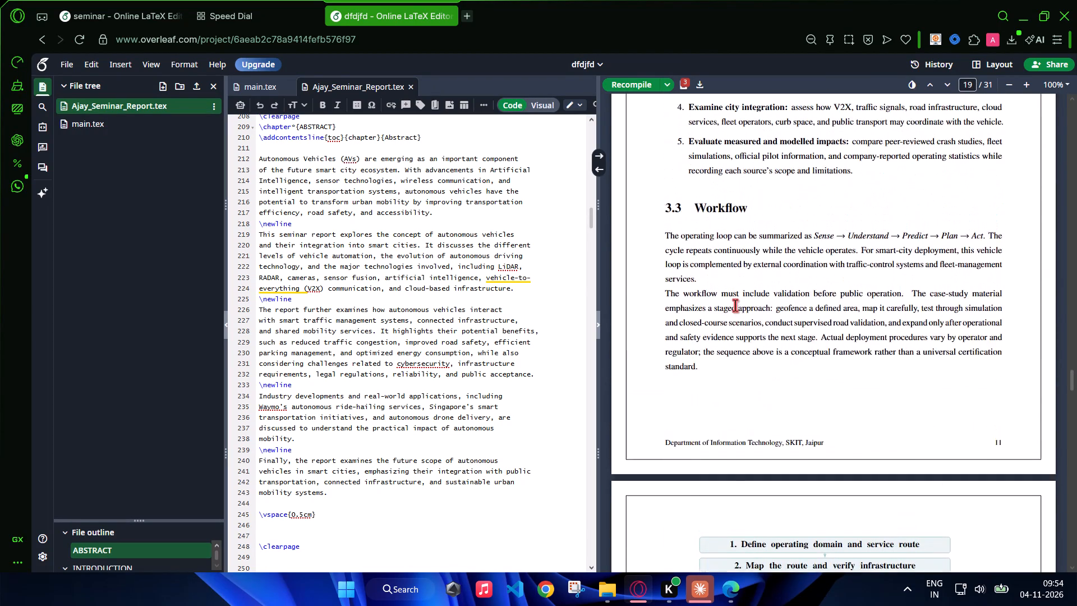
scroll(735, 305, "up", 1)
Return to the seminar project and locate the system architecture diagram placeholder in the LaTeX source of the METHODOLOGY chapter.
left_click(153, 0)
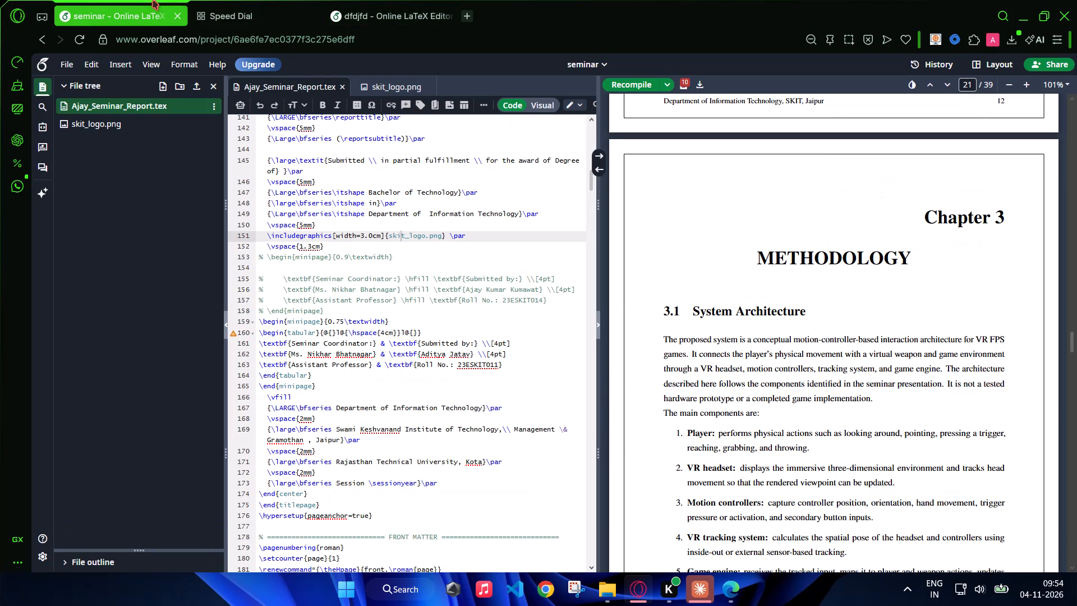
left_click(798, 269)
left_click(803, 263)
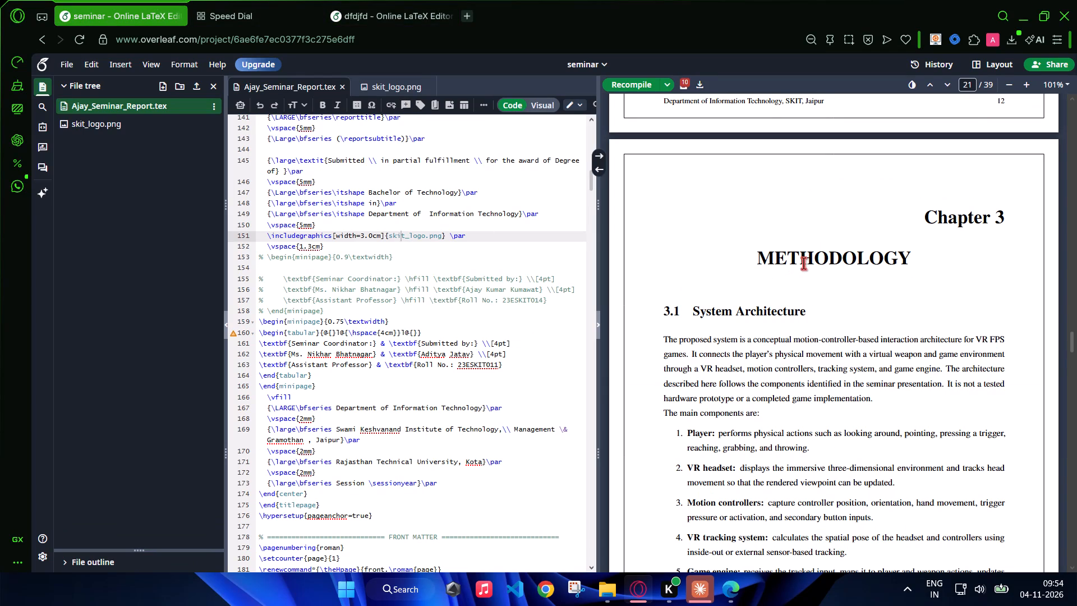
double_click(803, 263)
left_click(803, 263)
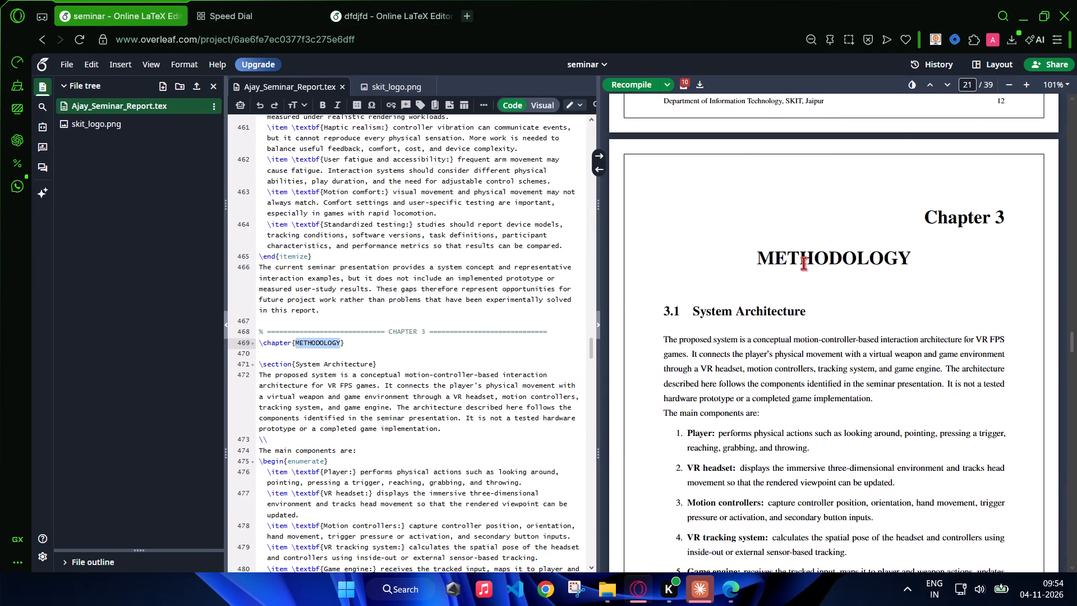
scroll(424, 317, "down", 1)
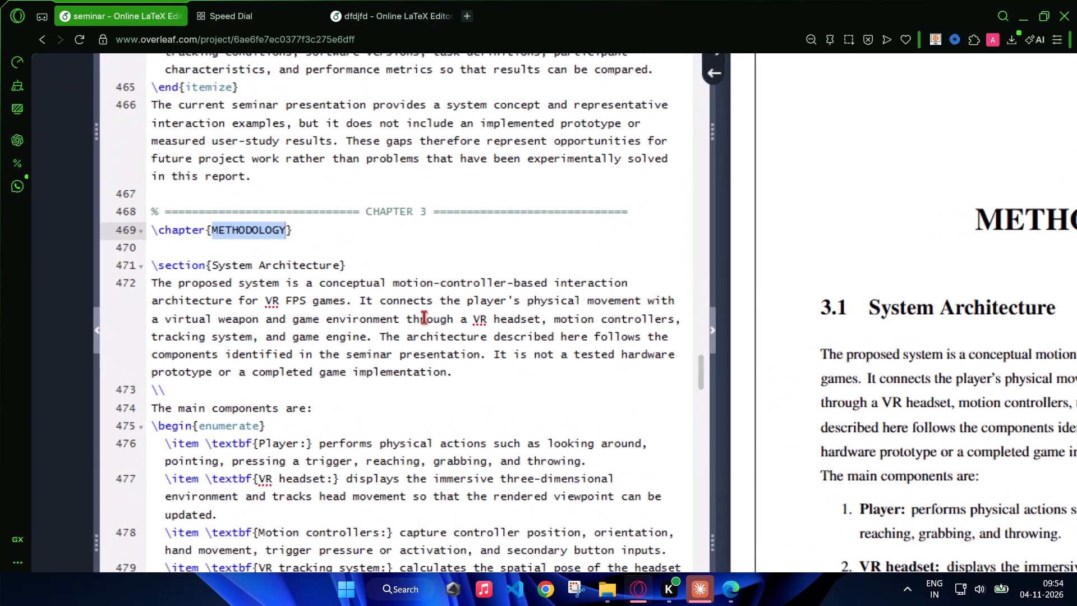
scroll(424, 317, "down", 4)
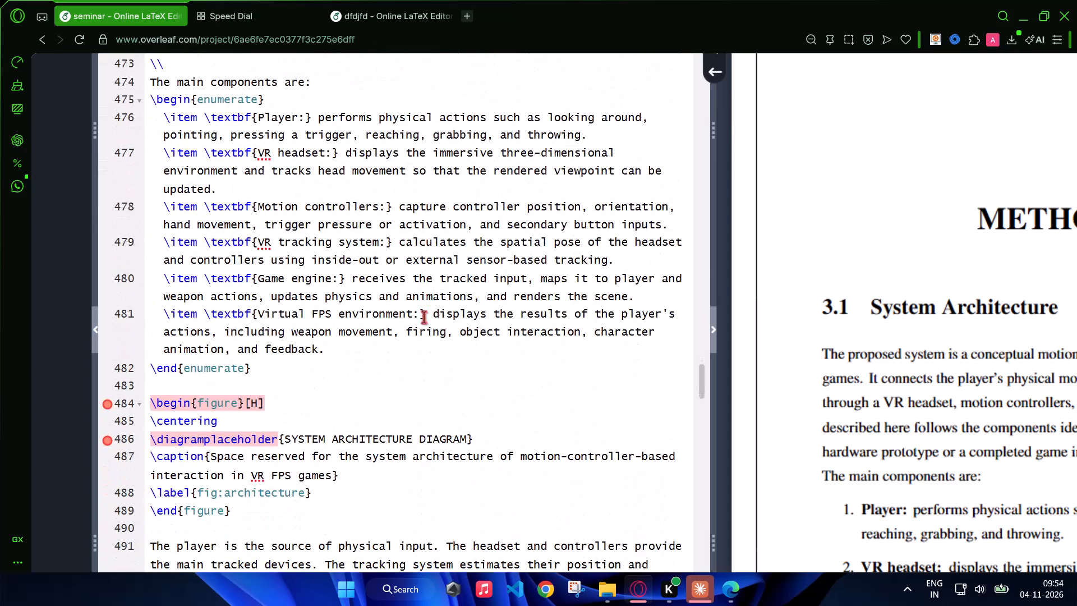
scroll(424, 317, "down", 1)
left_click(234, 446)
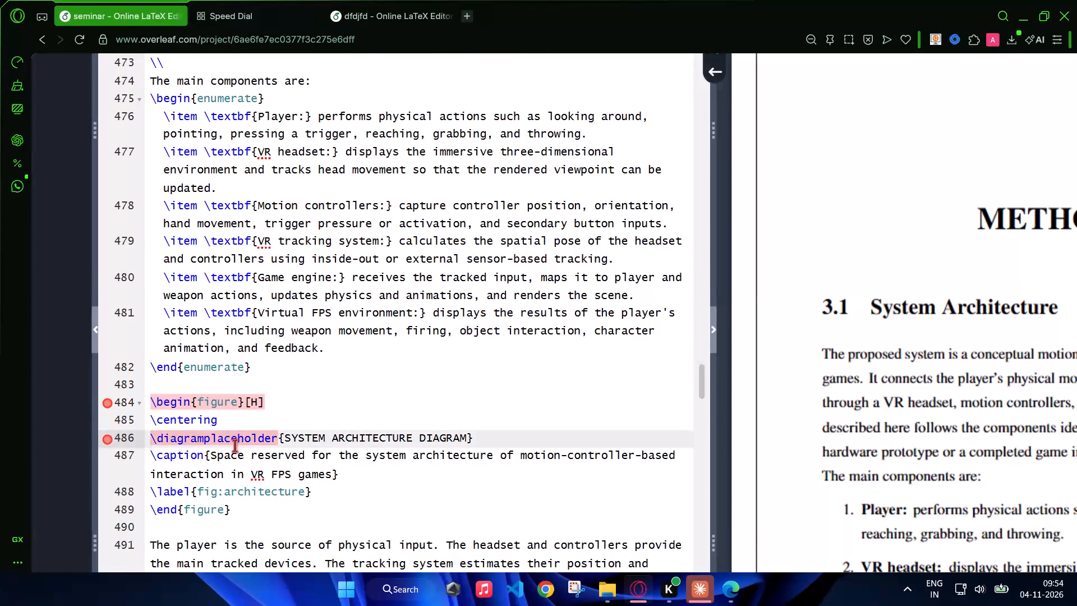
scroll(234, 446, "down", 1)
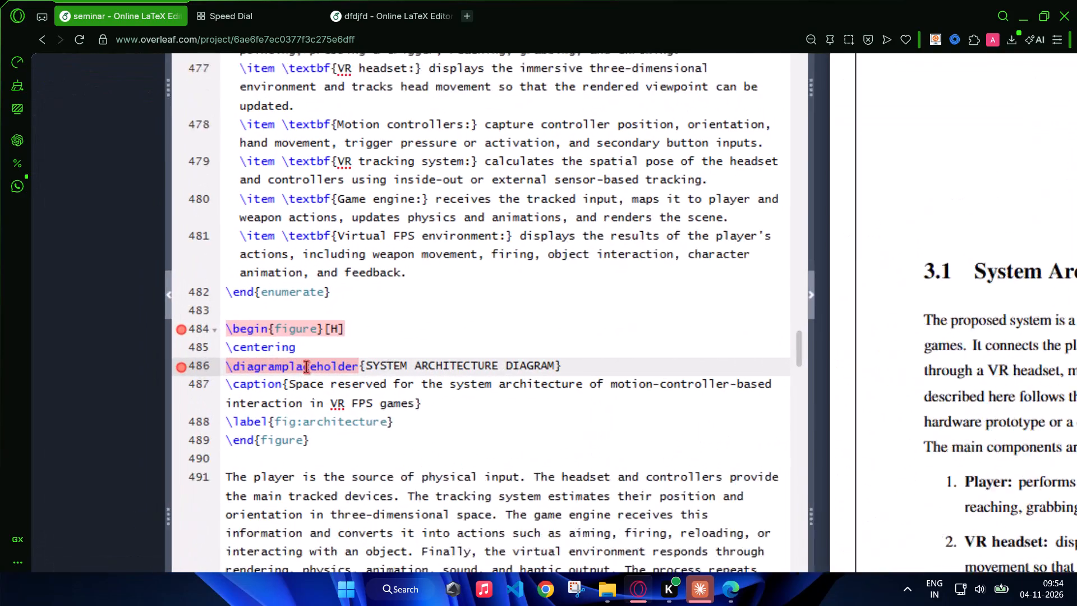
scroll(306, 366, "down", 1)
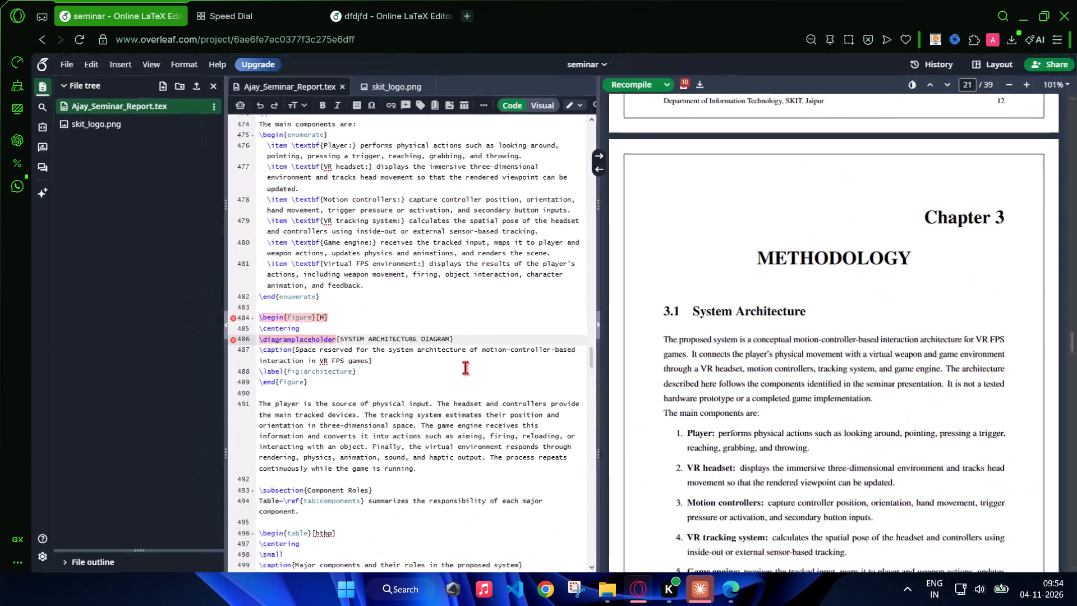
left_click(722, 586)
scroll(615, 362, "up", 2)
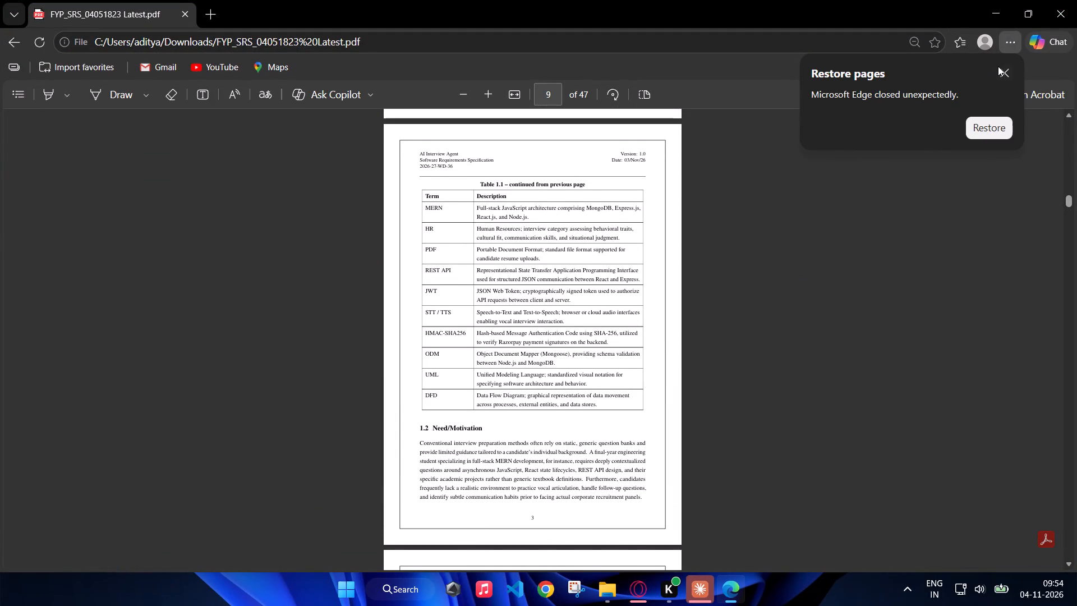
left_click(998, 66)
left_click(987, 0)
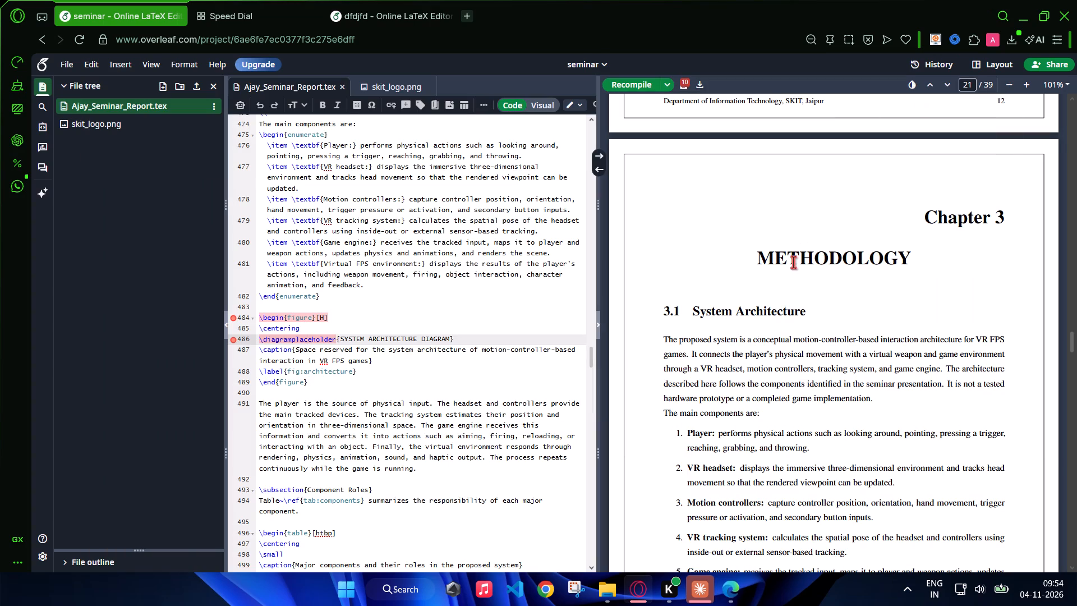
Examine the seminar report's compiled Chapter 3 pages from System Architecture through Component Roles to the Workflow section.
scroll(803, 350, "down", 7)
scroll(803, 350, "up", 1)
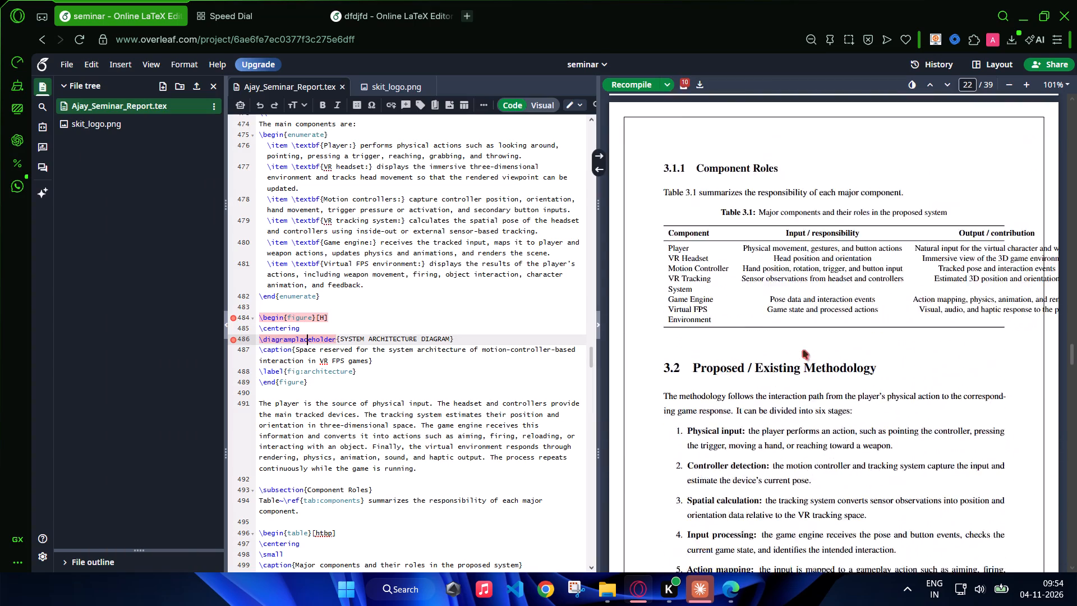
scroll(803, 350, "up", 1)
scroll(803, 350, "down", 5)
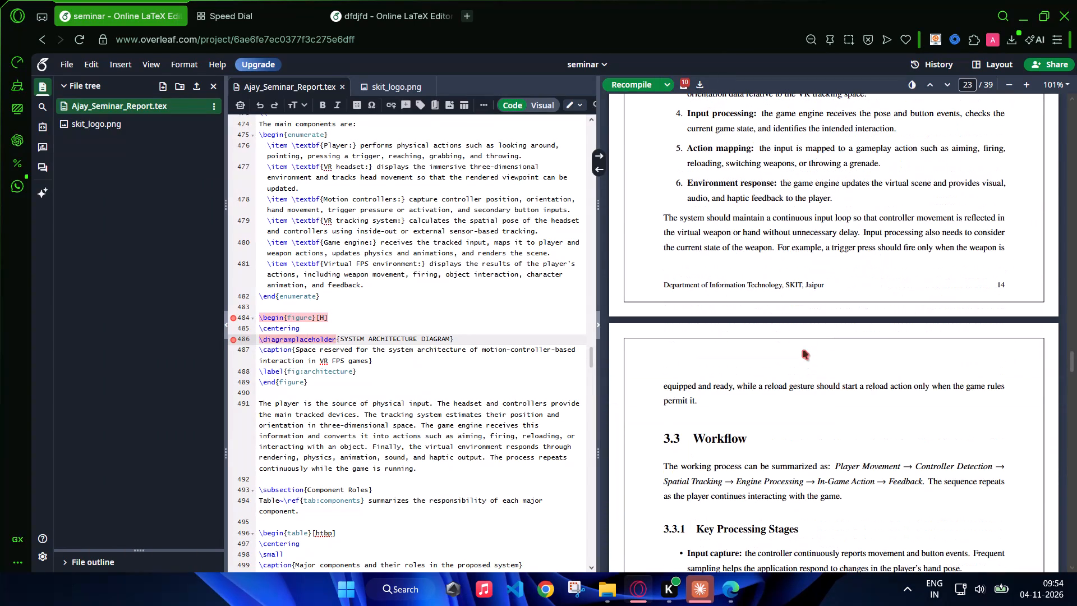
Search the web for "gpt" in a new browser tab.
left_click_drag(431, 30, 408, 2)
left_click(408, 2)
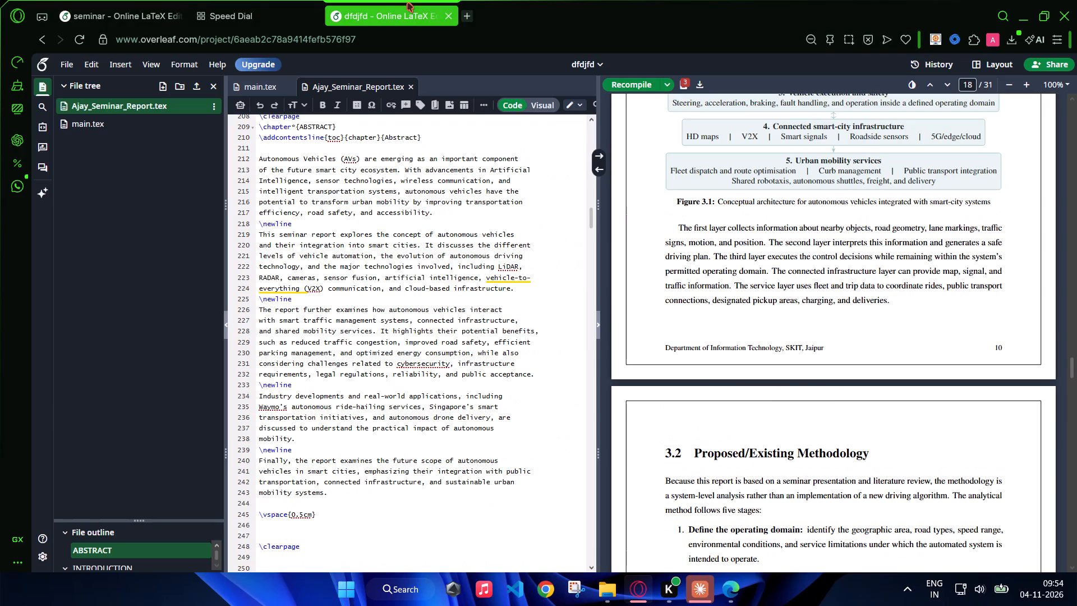
left_click(467, 16)
type("g[")
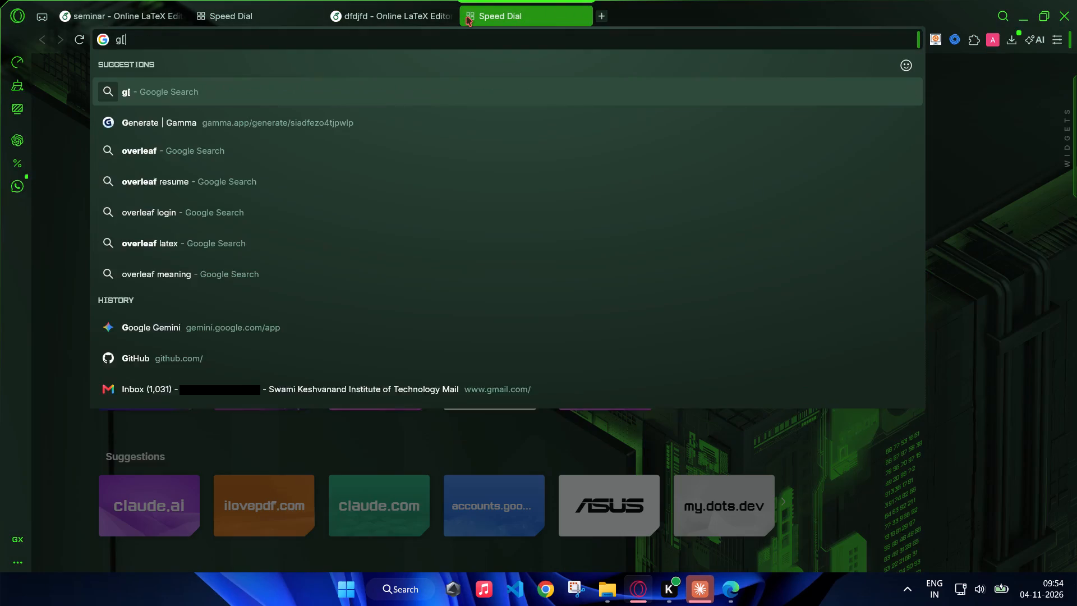
key("BackSpace")
type("pt")
key("Return")
left_click(387, 0)
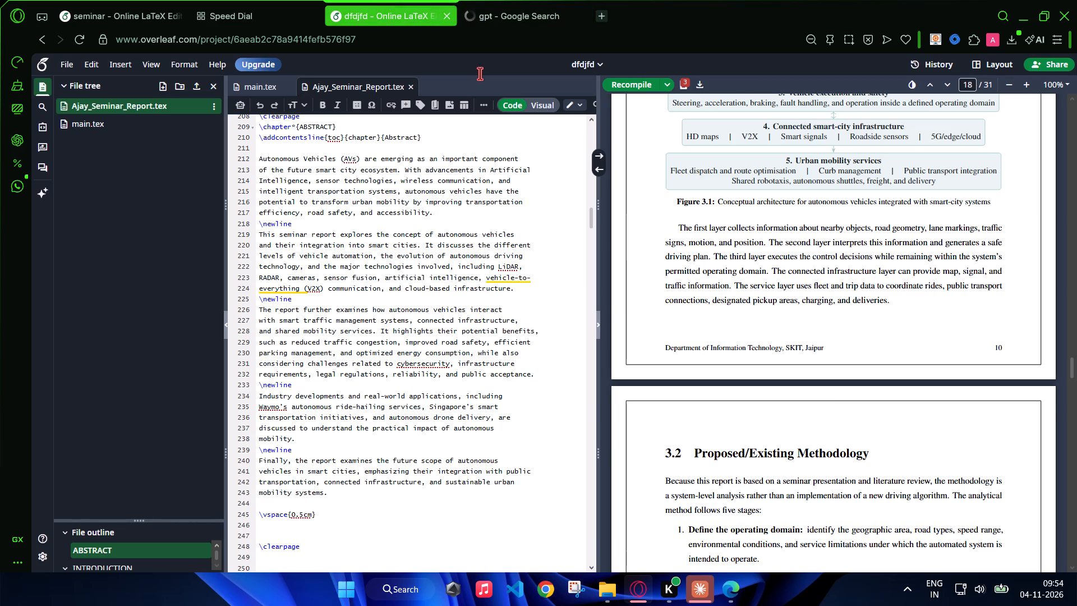
scroll(811, 343, "up", 1)
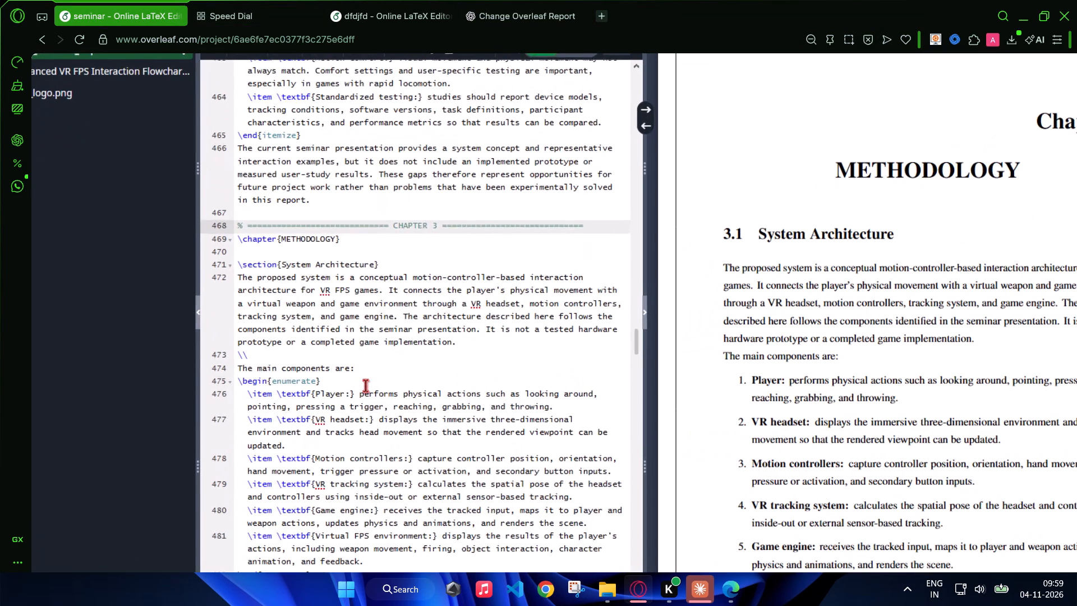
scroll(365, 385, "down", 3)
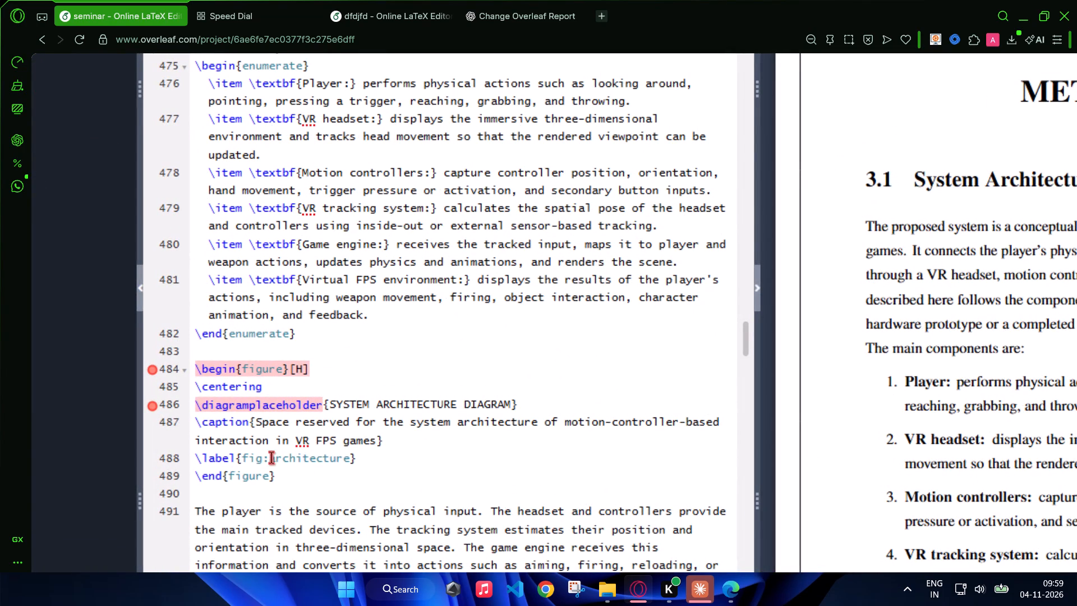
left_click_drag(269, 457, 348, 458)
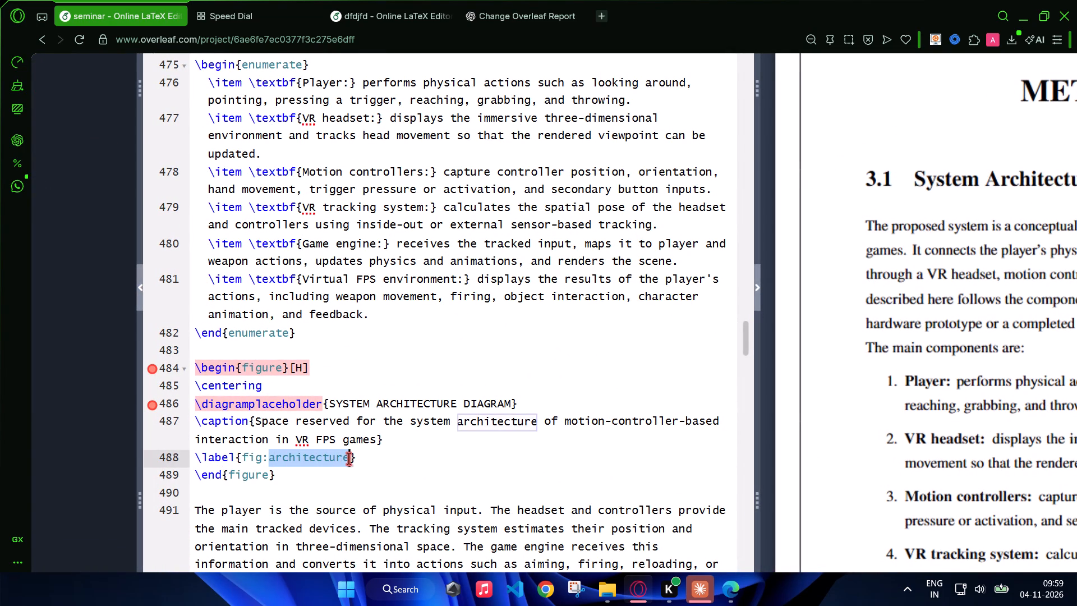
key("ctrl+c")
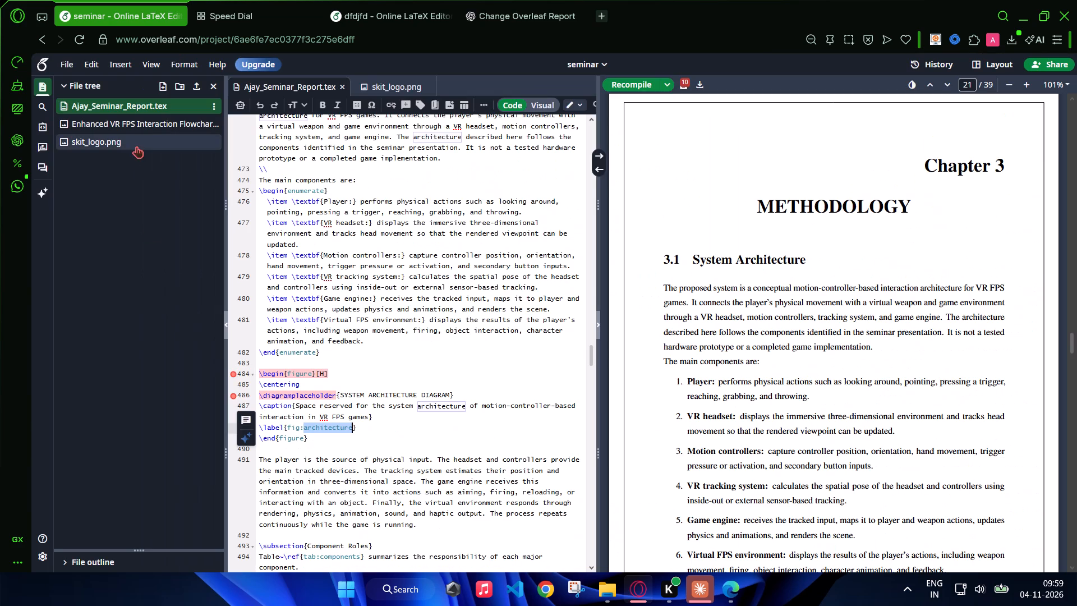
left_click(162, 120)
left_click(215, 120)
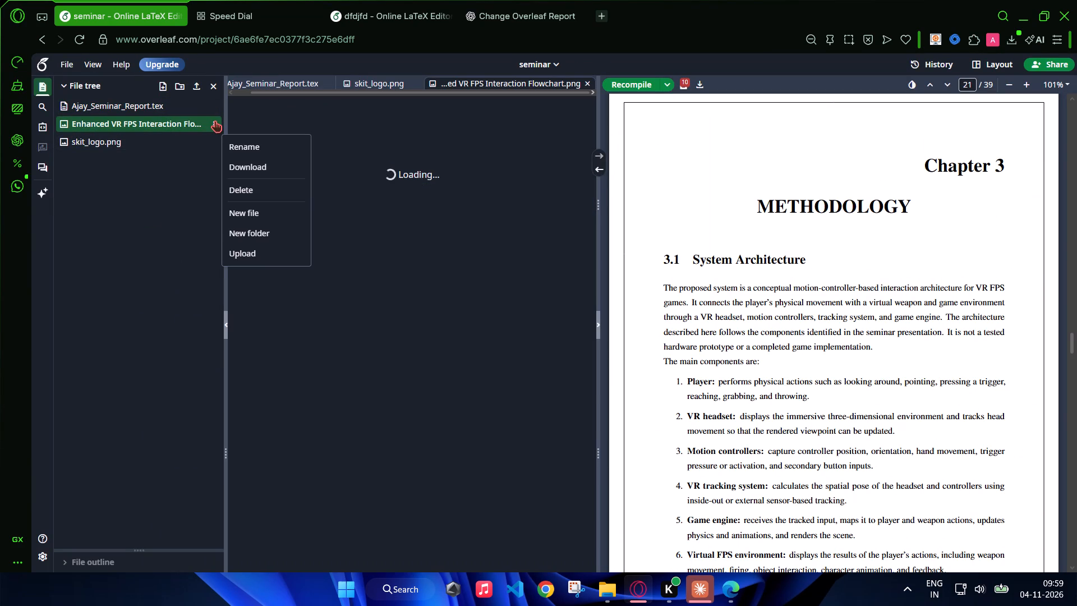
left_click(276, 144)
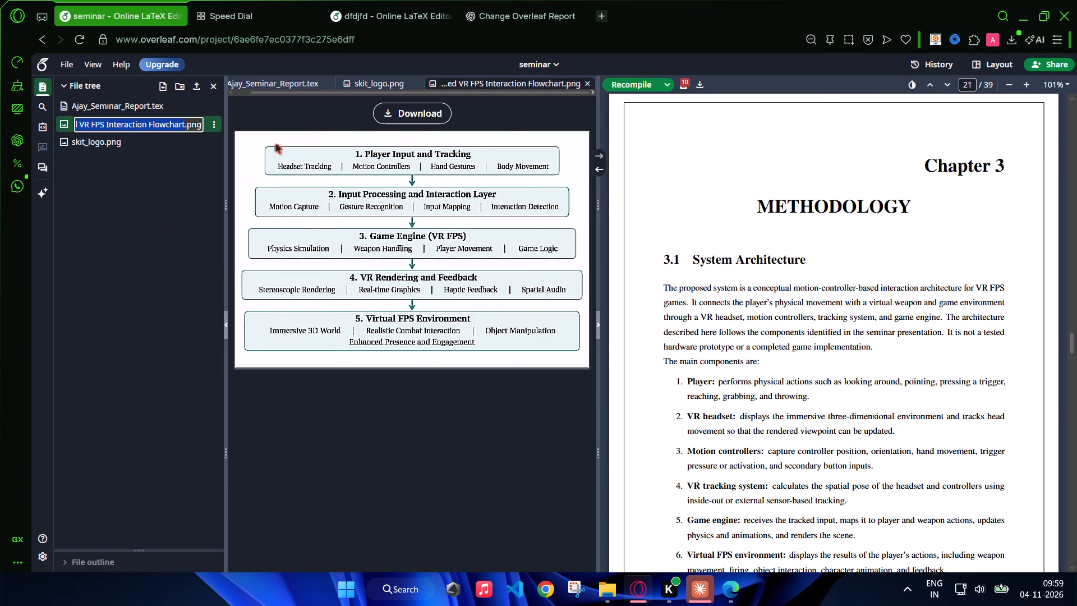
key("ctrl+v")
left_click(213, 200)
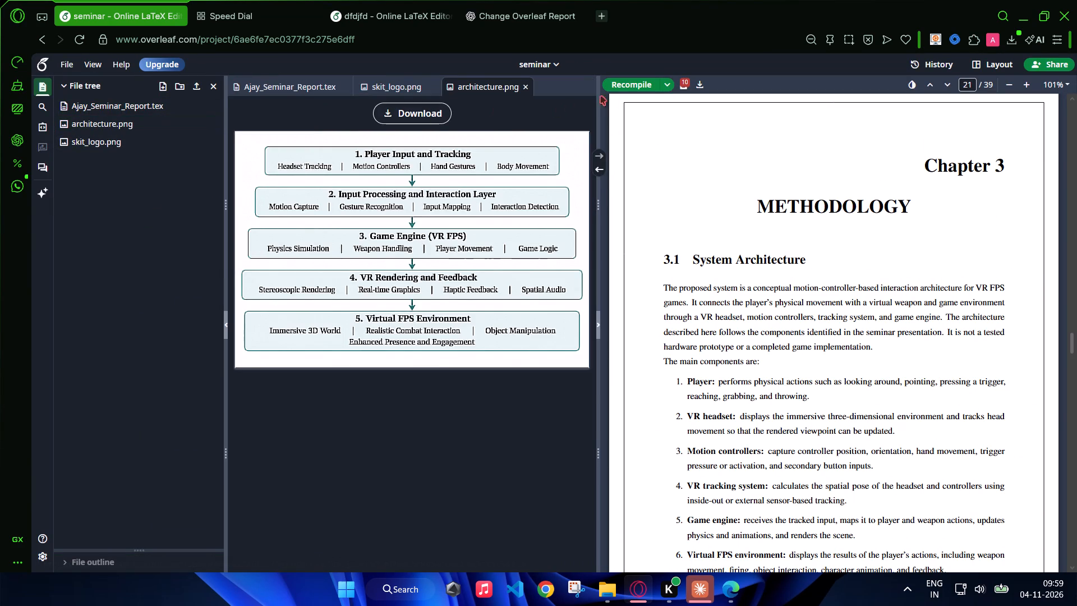
Recompile the seminar report and check the PDF pages around Chapters 2 and 3 for the system architecture figure.
left_click(618, 90)
left_click(267, 90)
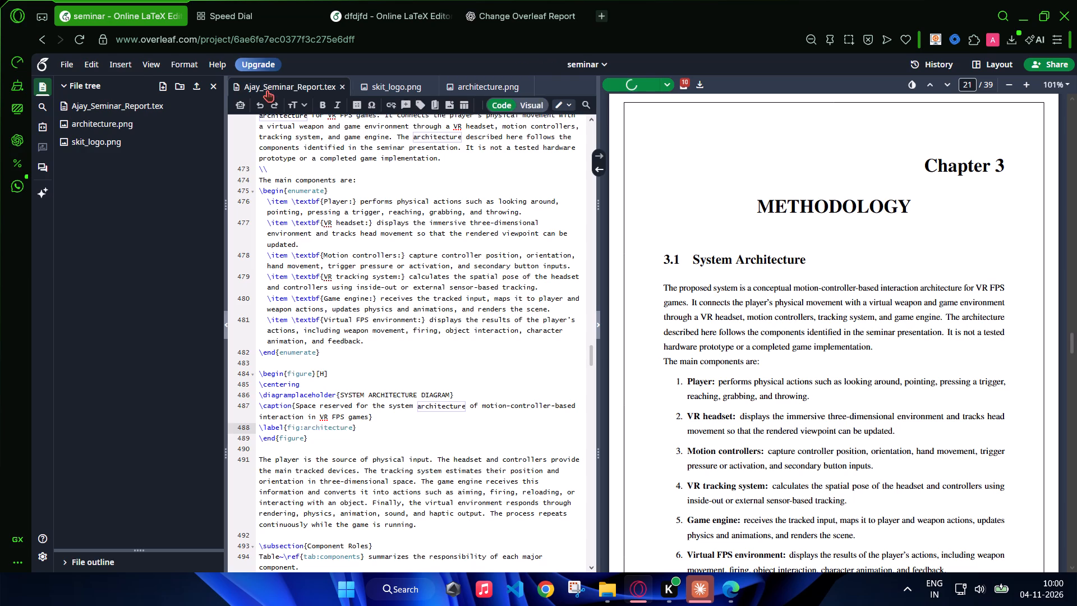
scroll(768, 248, "down", 2)
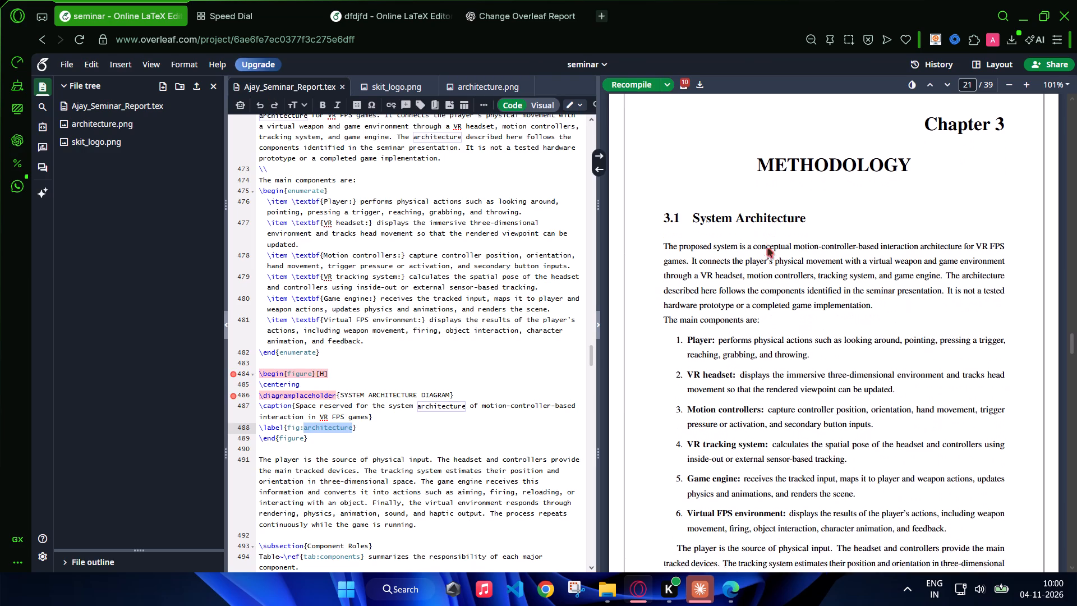
scroll(768, 248, "down", 1)
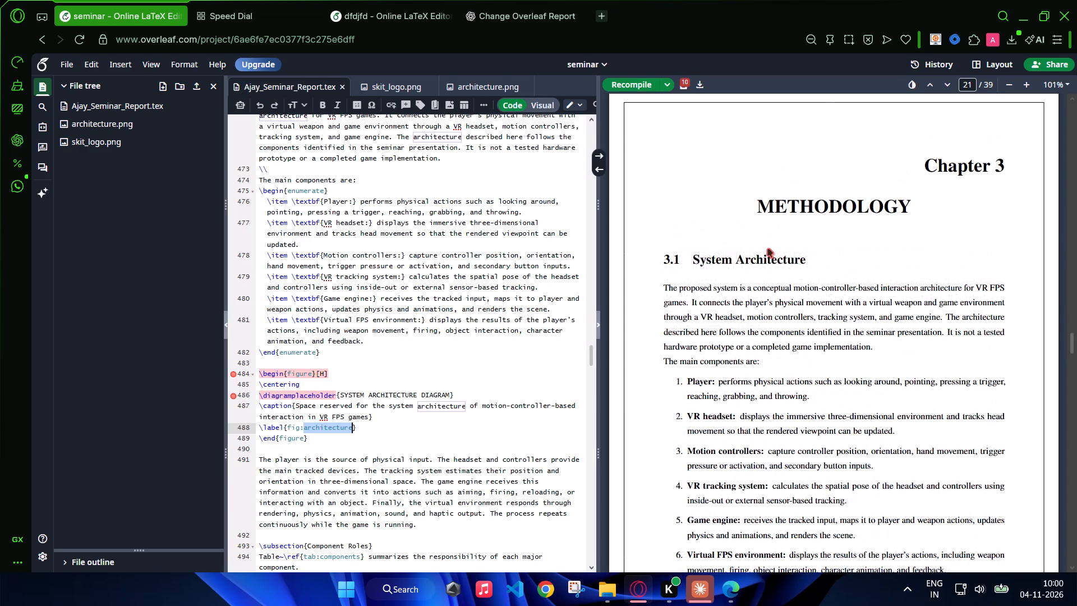
scroll(768, 248, "down", 4)
scroll(768, 248, "up", 2)
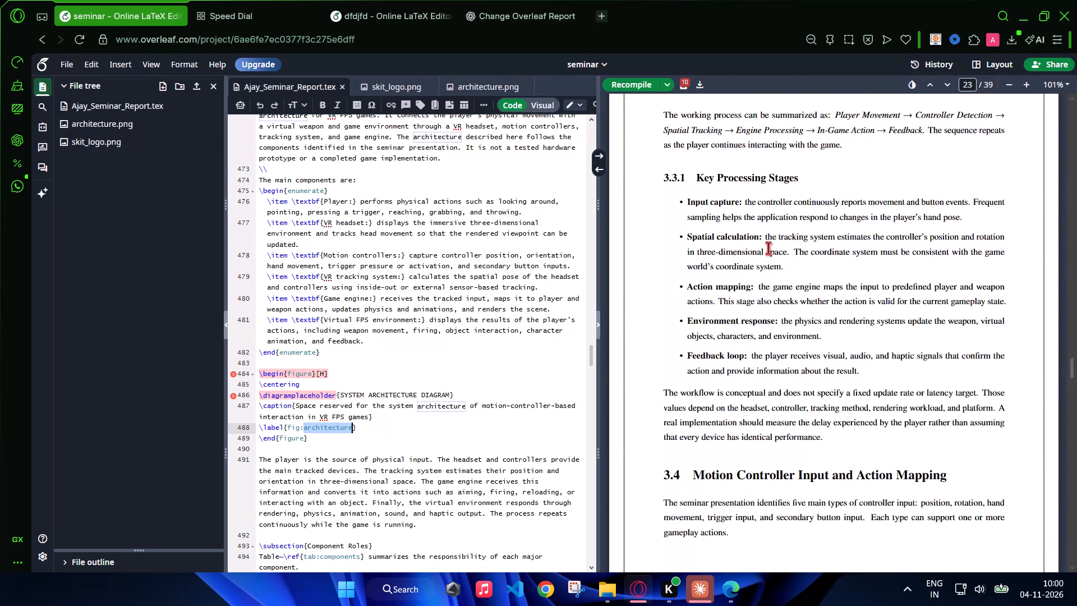
scroll(768, 248, "up", 7)
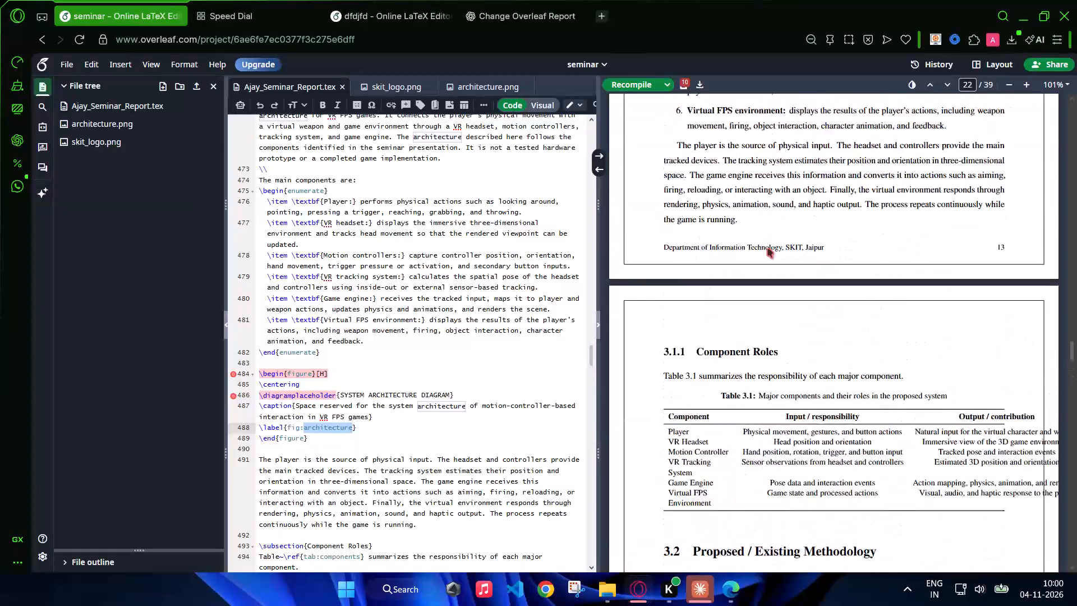
scroll(768, 248, "up", 6)
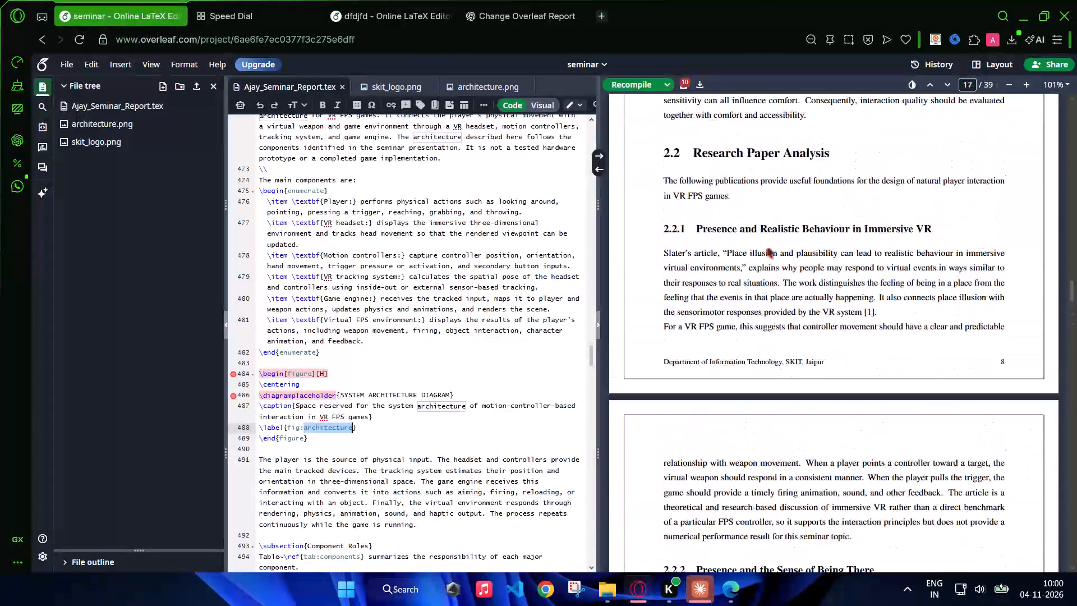
scroll(768, 248, "up", 3)
scroll(768, 248, "down", 14)
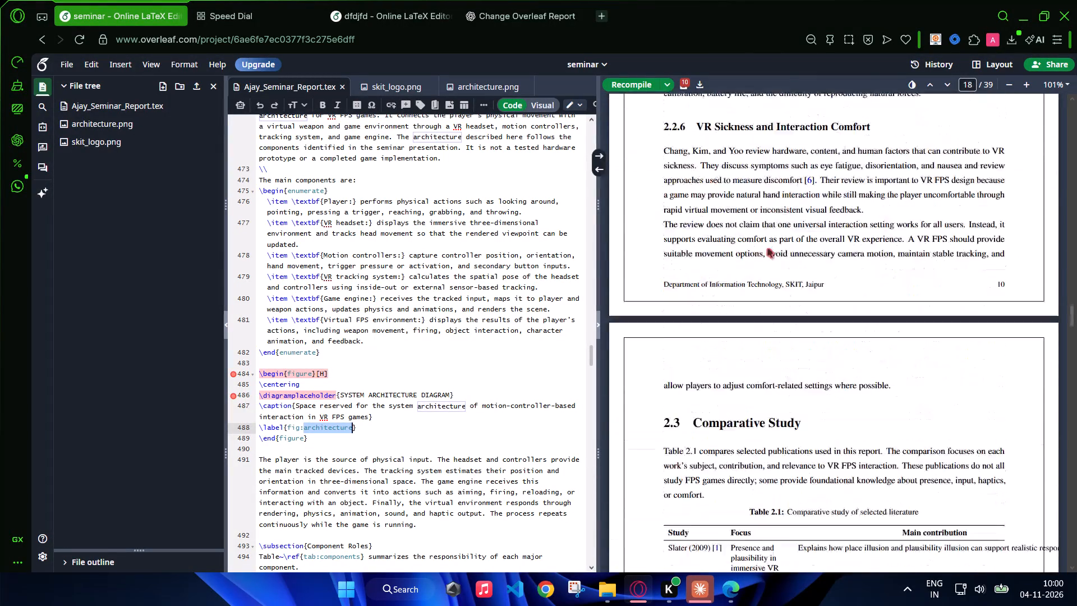
scroll(768, 248, "down", 1)
scroll(440, 311, "down", 1)
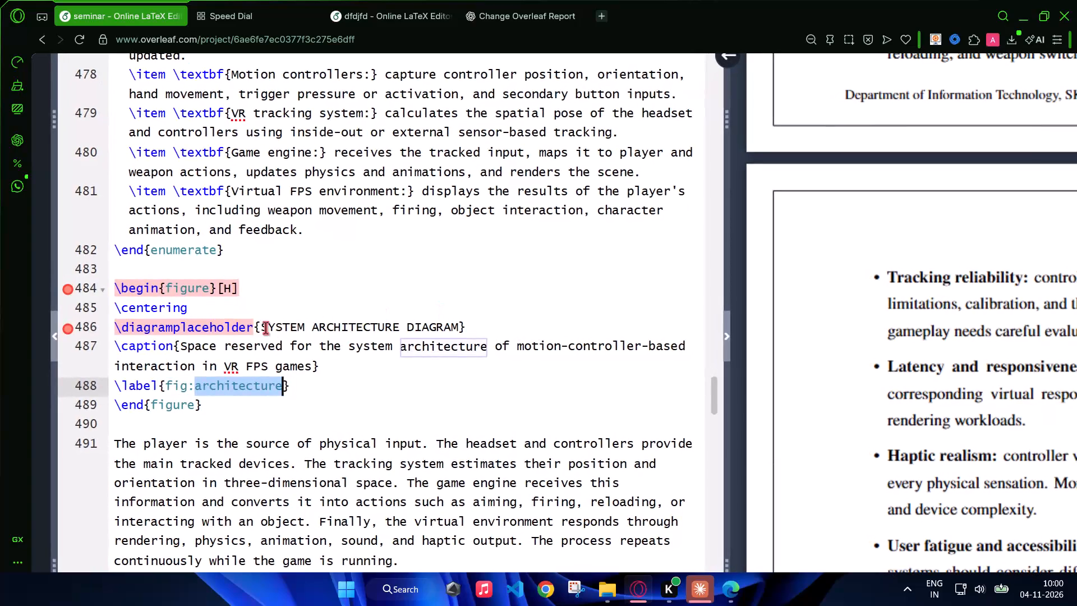
Rename architecture.png as SYSTEM ARCHITECTURE DIAGRAM.png, using the text from the figure's diagramplaceholder line.
left_click(255, 327)
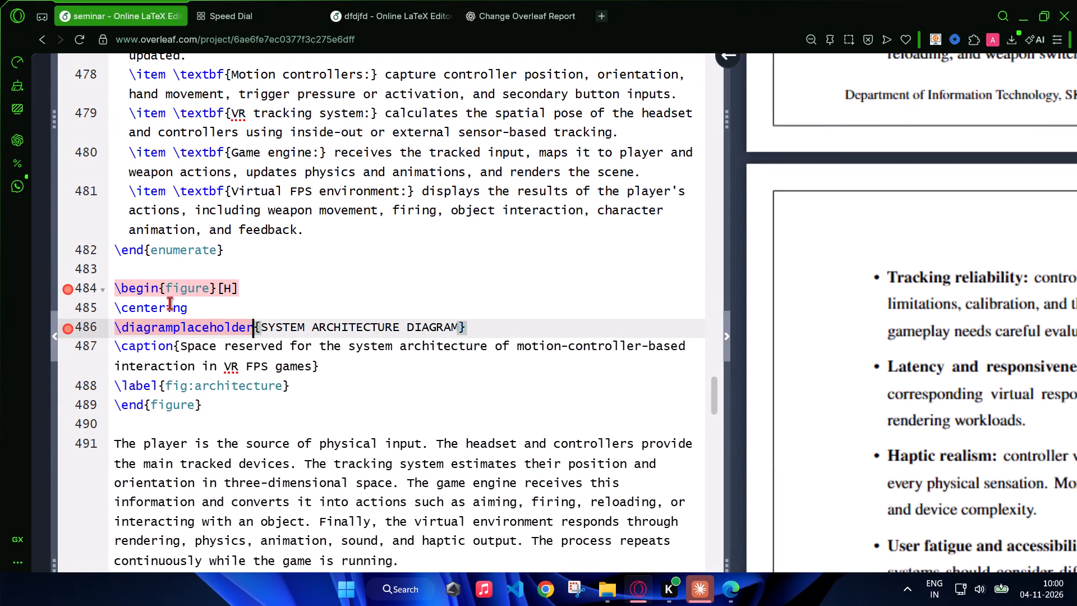
left_click_drag(165, 291, 202, 284)
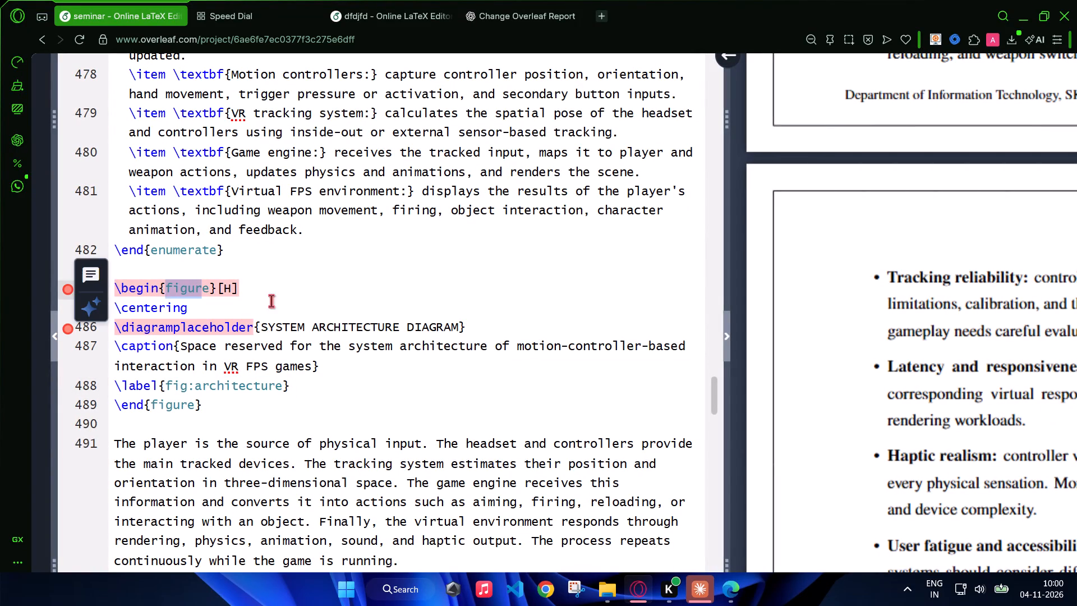
left_click_drag(257, 330, 457, 336)
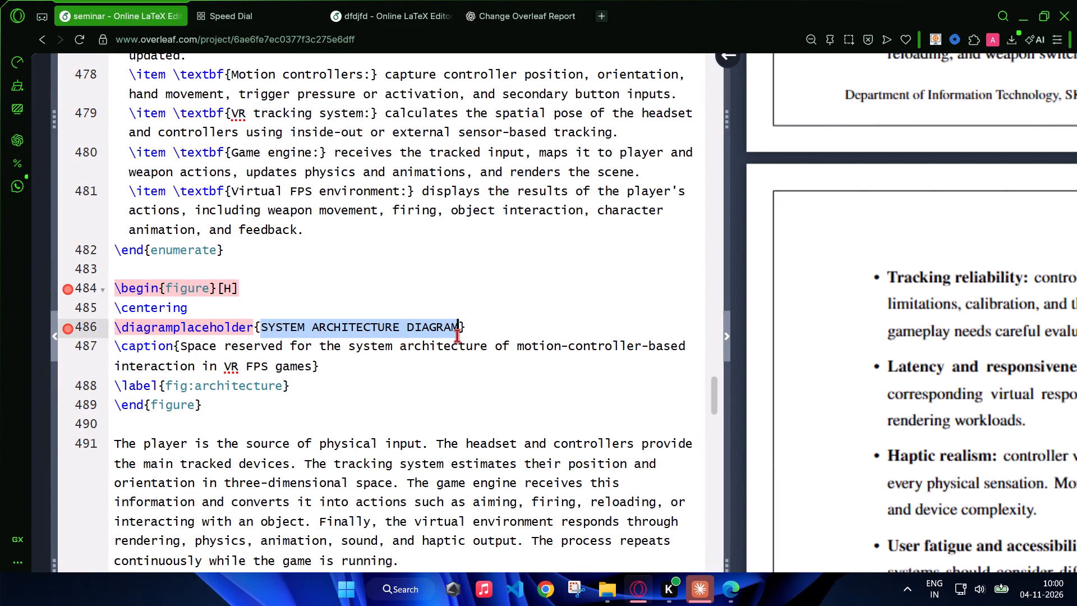
left_click_drag(457, 336, 457, 336)
key("ctrl+c")
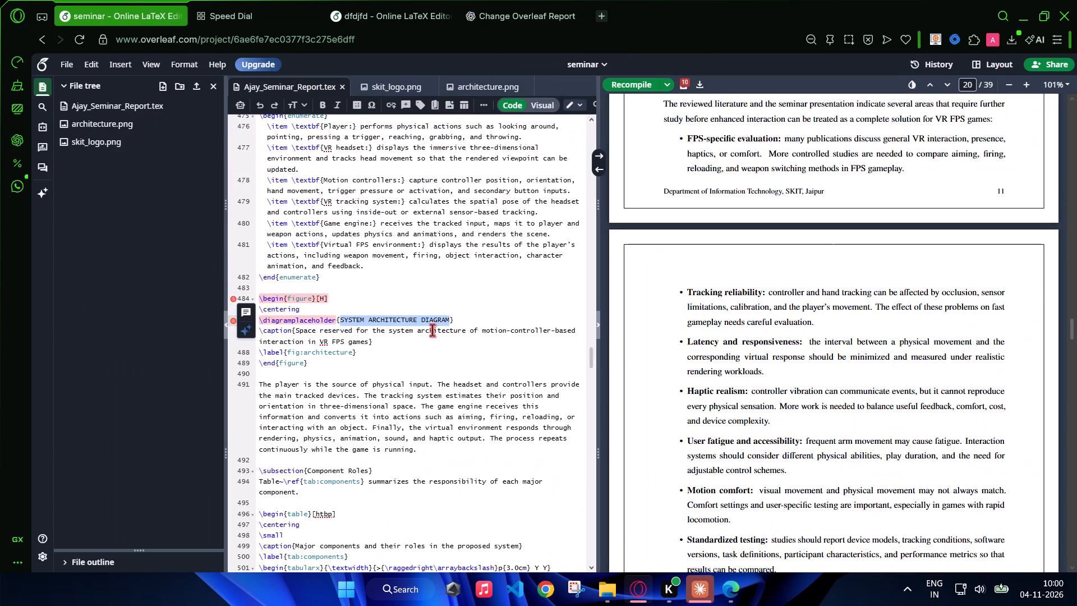
left_click(217, 128)
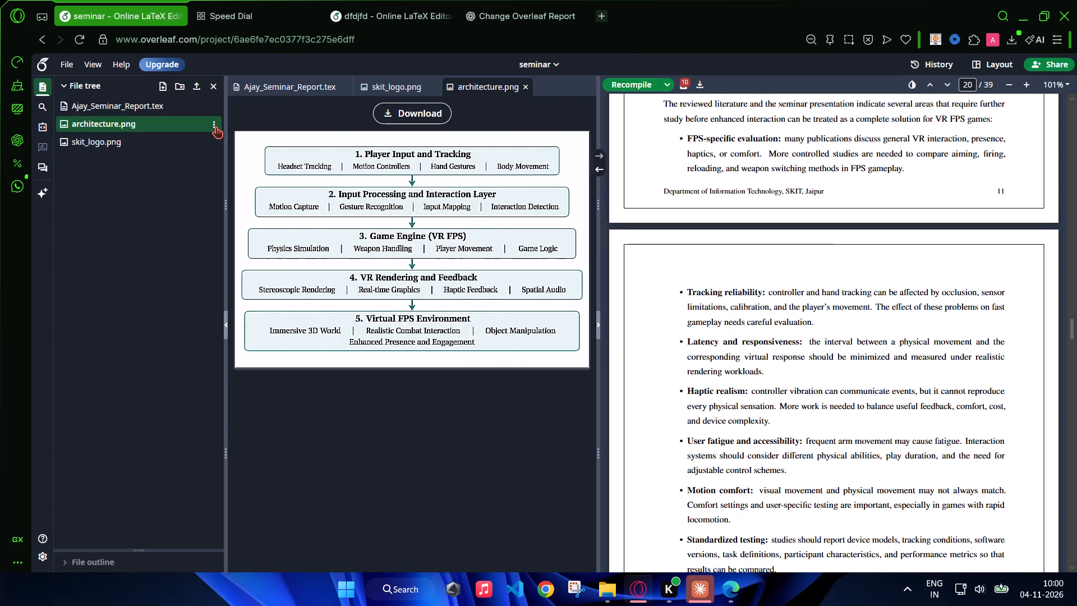
left_click(216, 126)
left_click(241, 148)
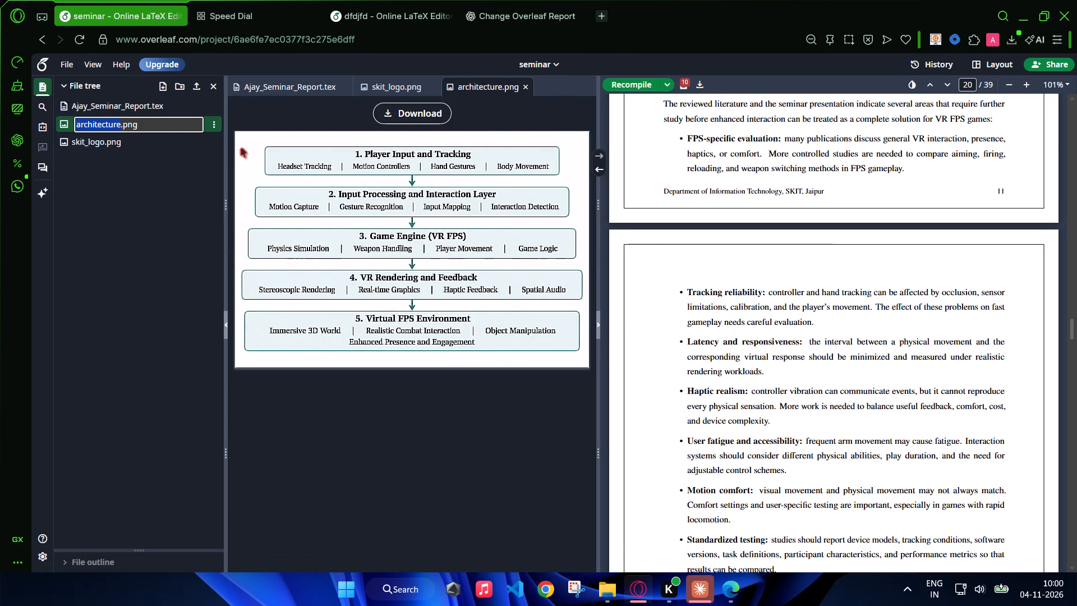
key("ctrl+v")
left_click(183, 153)
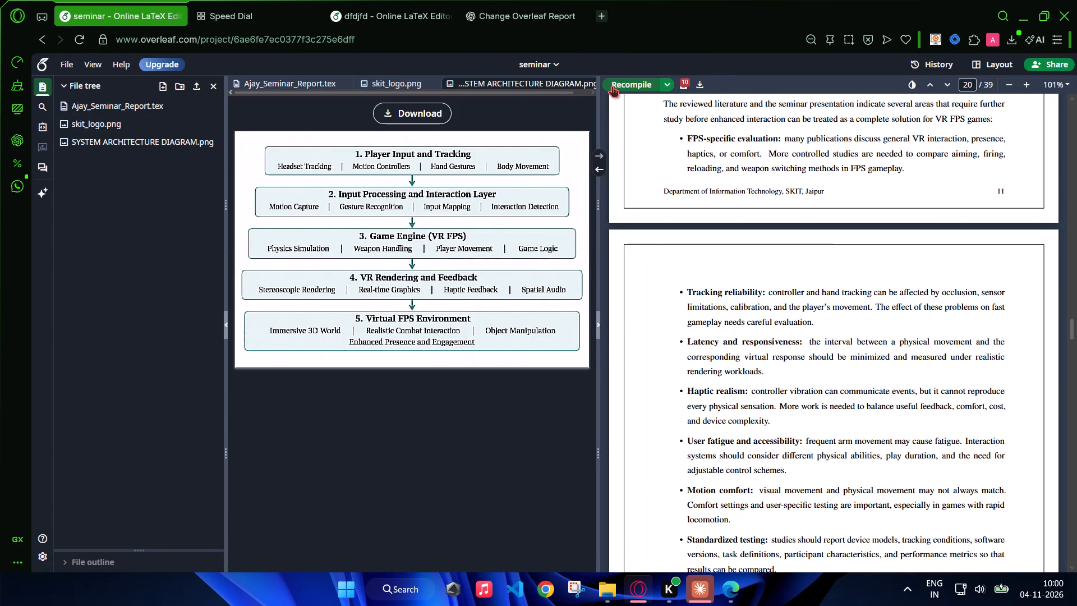
Recompile the report and look through the PDF's Chapter 3 pages for the system architecture diagram.
left_click(612, 85)
left_click_drag(288, 95, 277, 84)
left_click(277, 84)
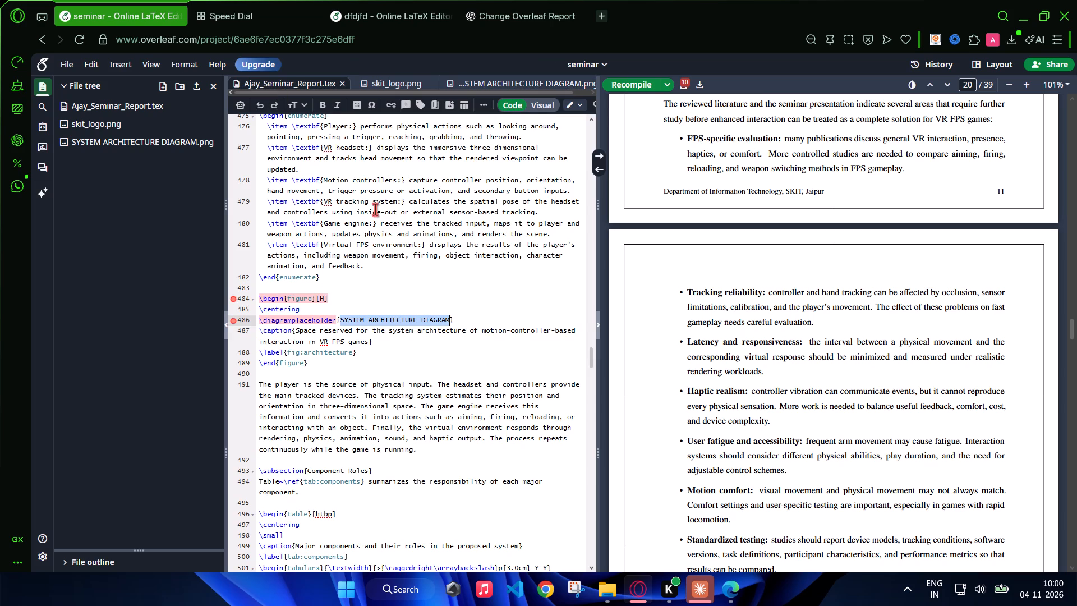
double_click(419, 239)
double_click(419, 239)
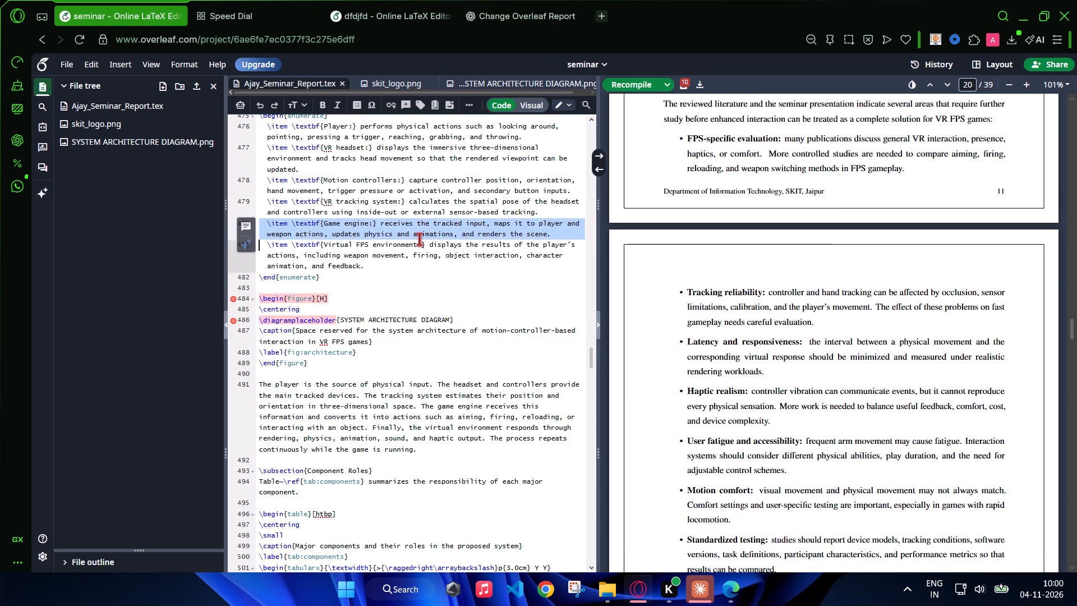
double_click(419, 239)
scroll(837, 296, "up", 5)
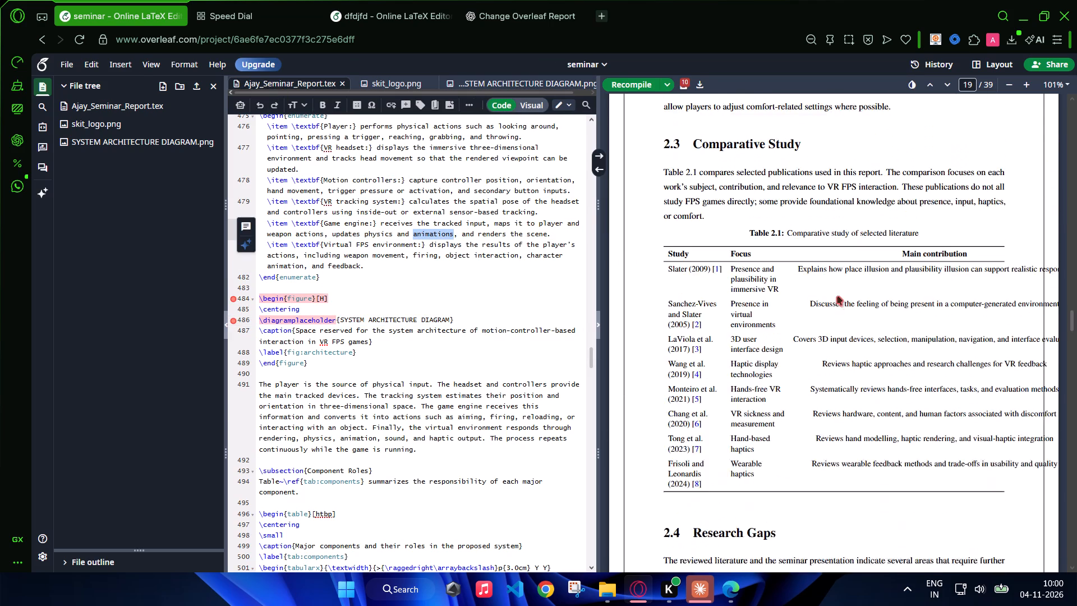
scroll(837, 296, "down", 6)
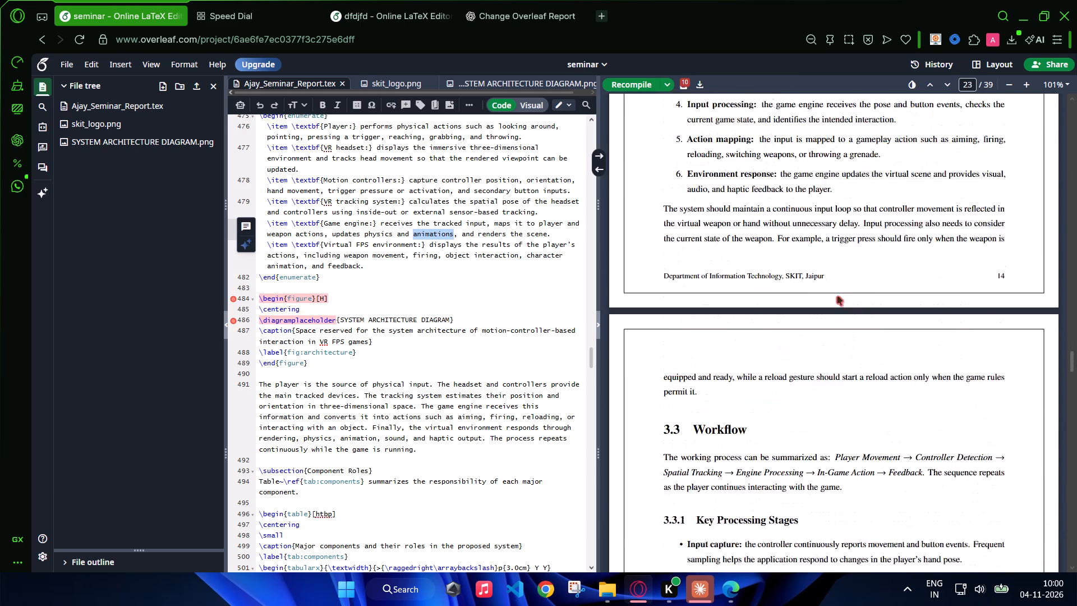
scroll(837, 296, "down", 7)
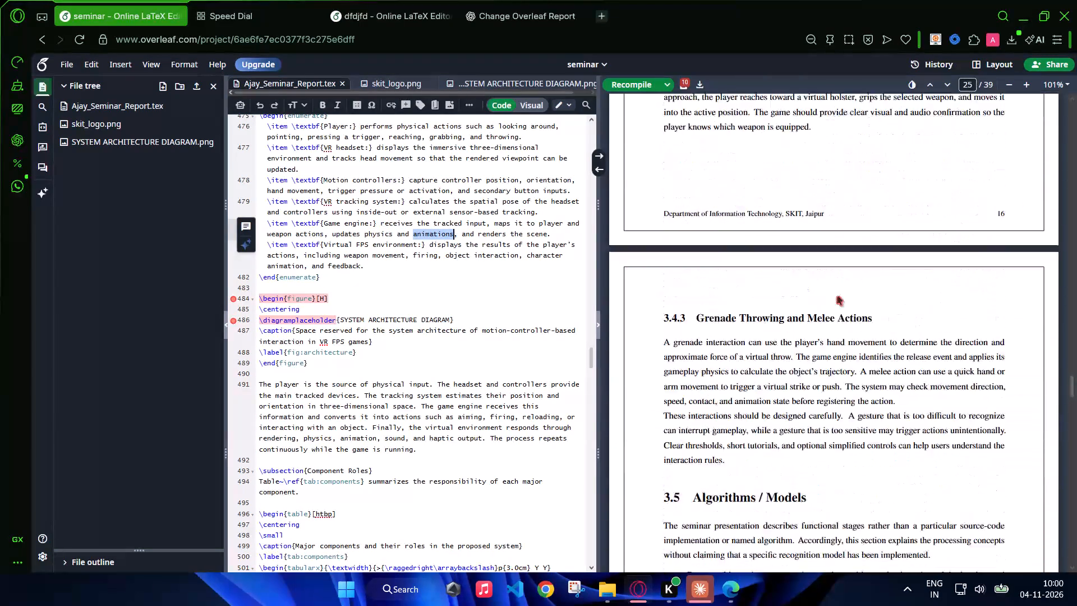
scroll(837, 296, "down", 1)
scroll(837, 296, "up", 12)
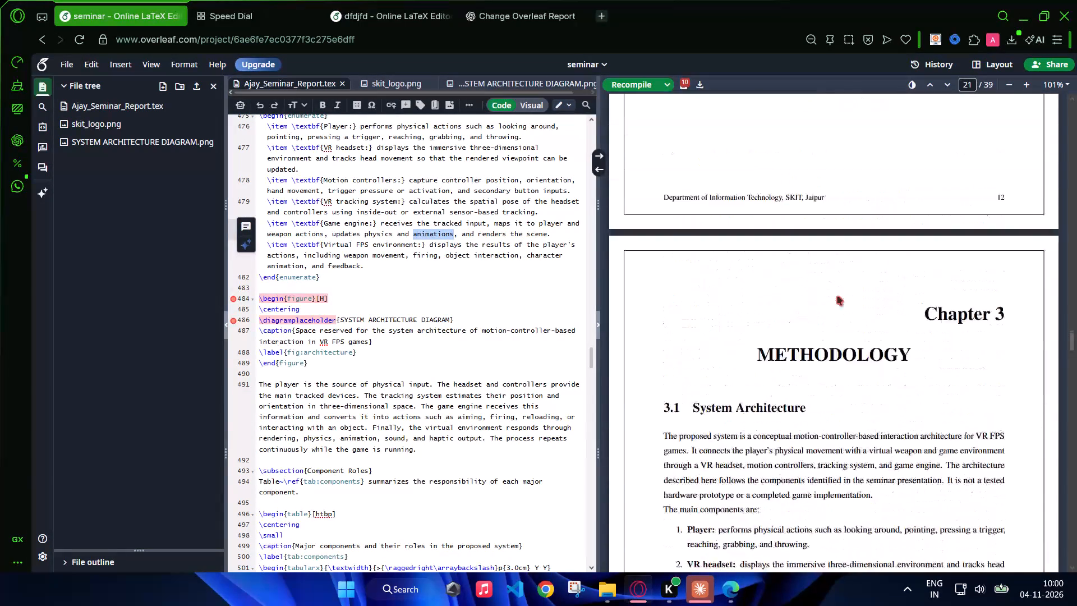
scroll(837, 296, "down", 1)
scroll(837, 296, "up", 1)
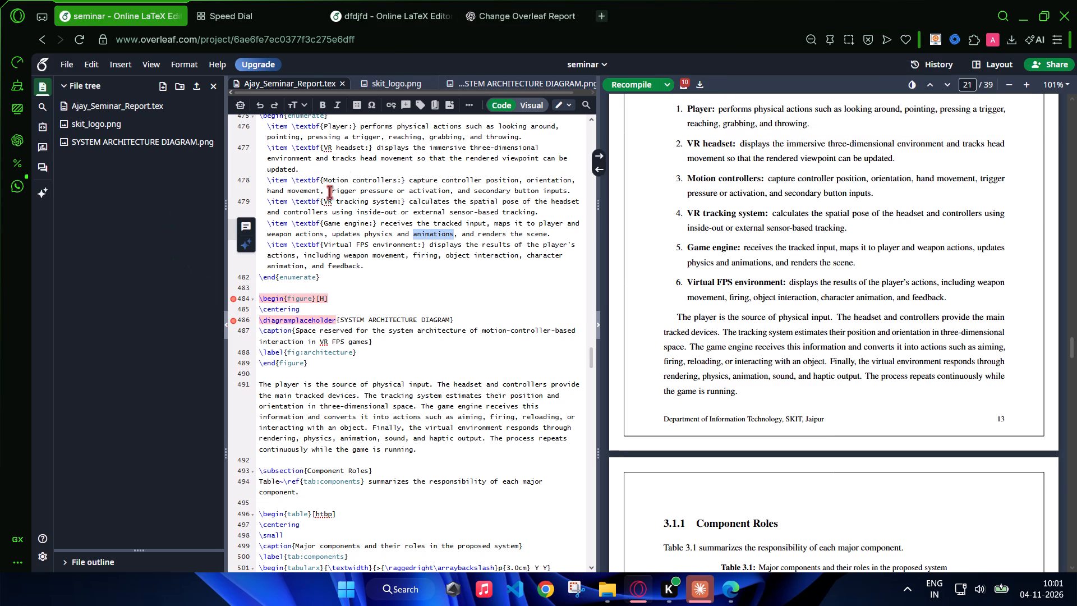
scroll(385, 306, "down", 1)
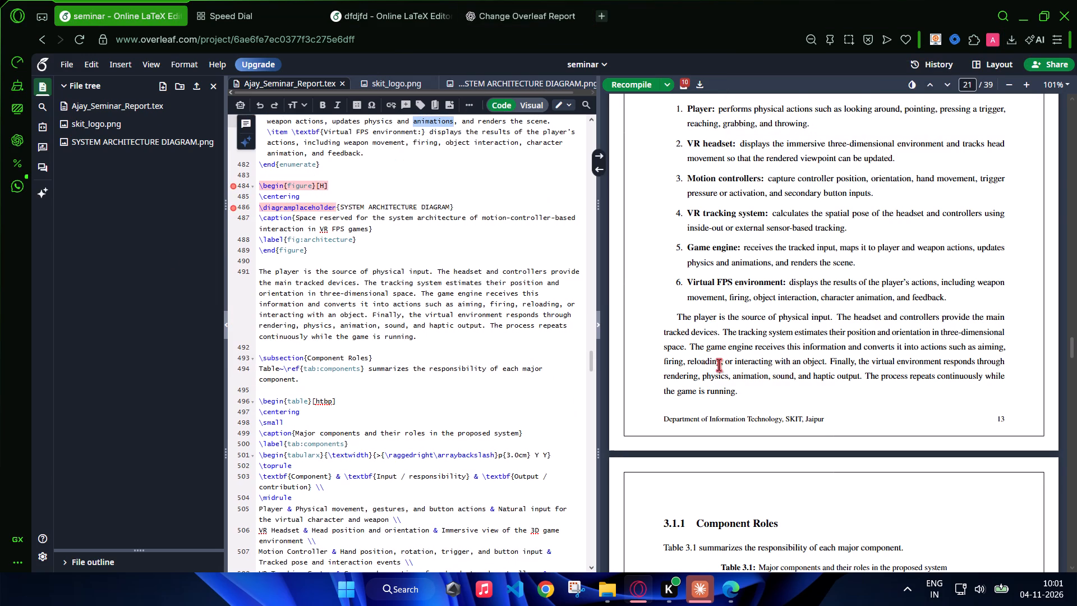
scroll(719, 365, "down", 2)
scroll(510, 400, "down", 1)
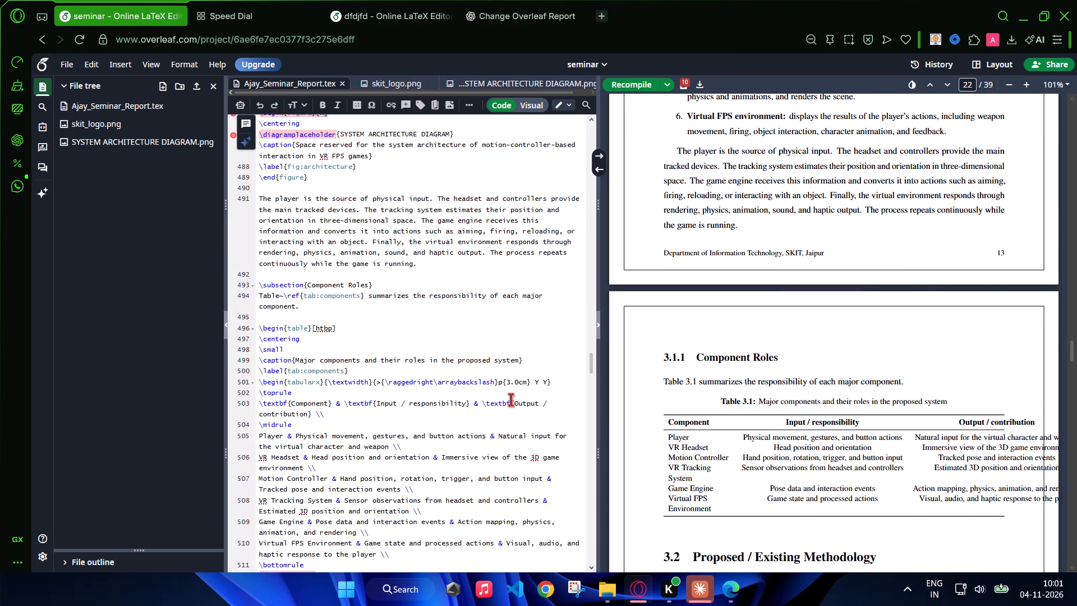
scroll(510, 400, "down", 3)
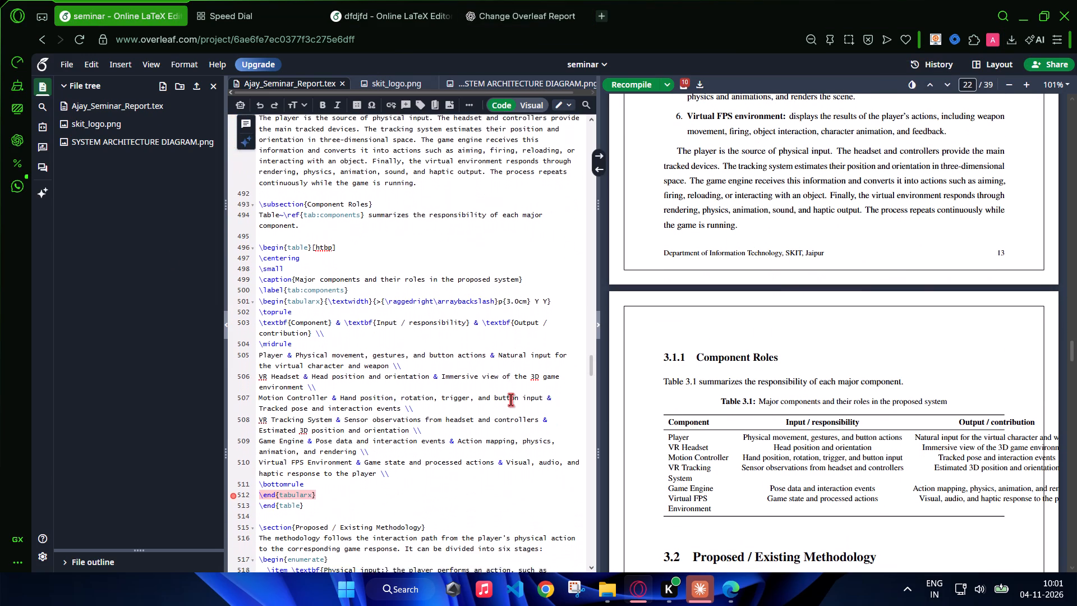
scroll(510, 400, "down", 7)
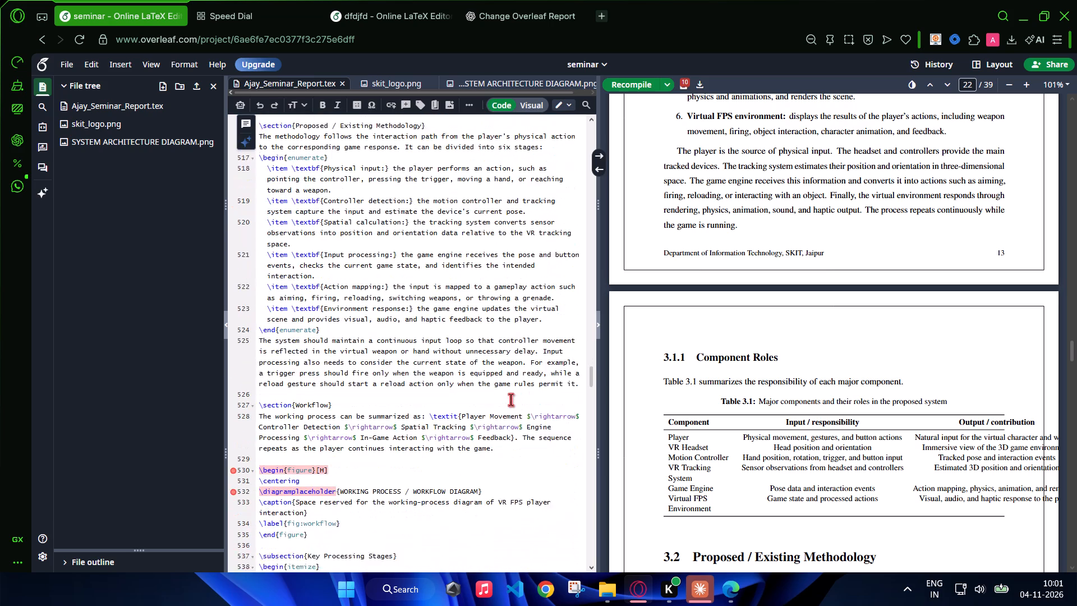
scroll(510, 400, "down", 2)
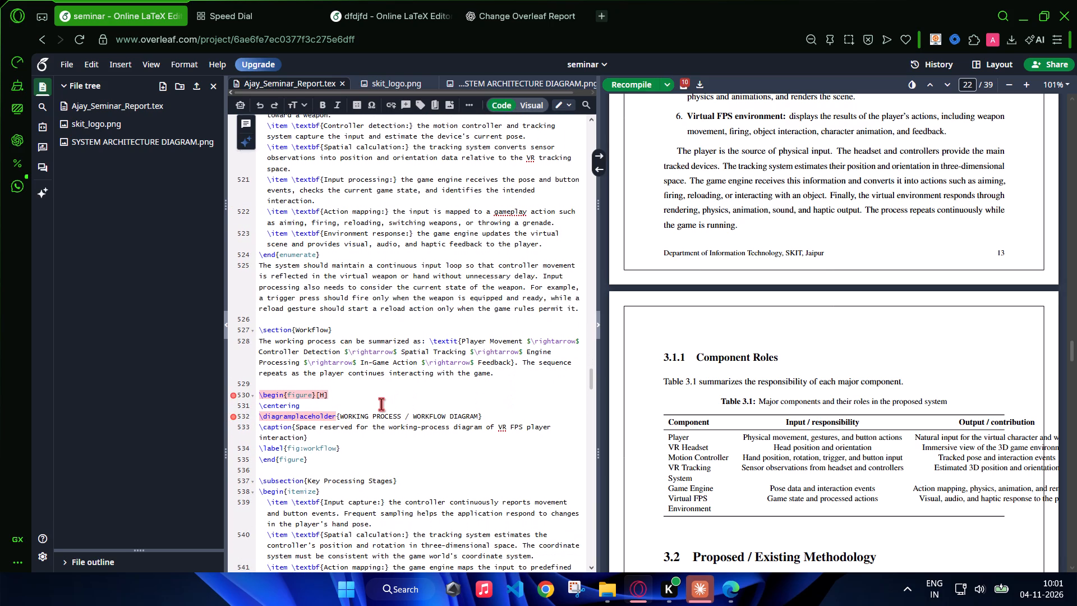
left_click(194, 80)
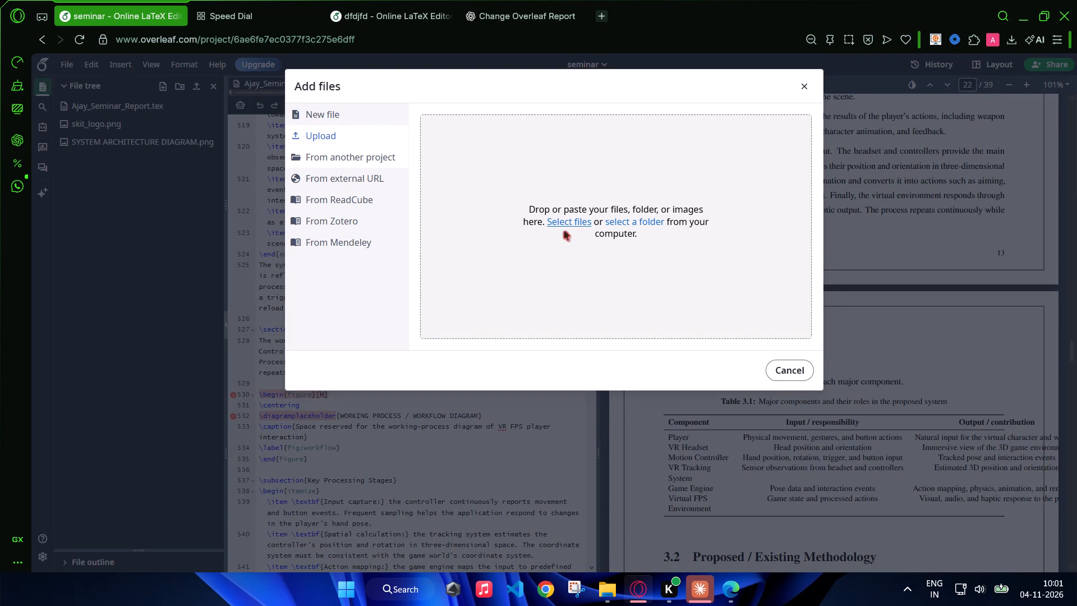
left_click(563, 222)
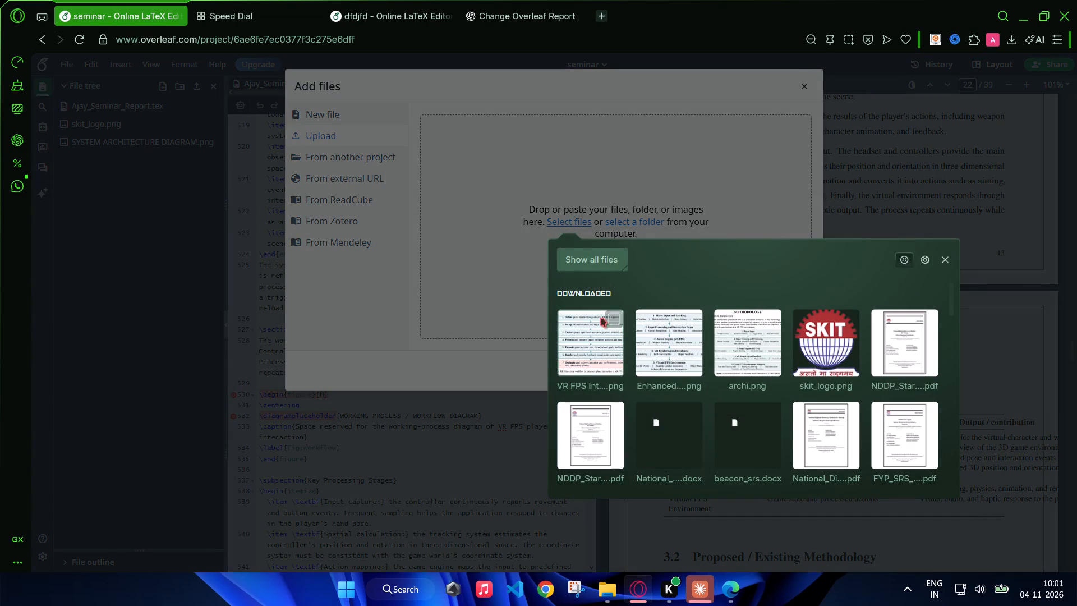
left_click(592, 330)
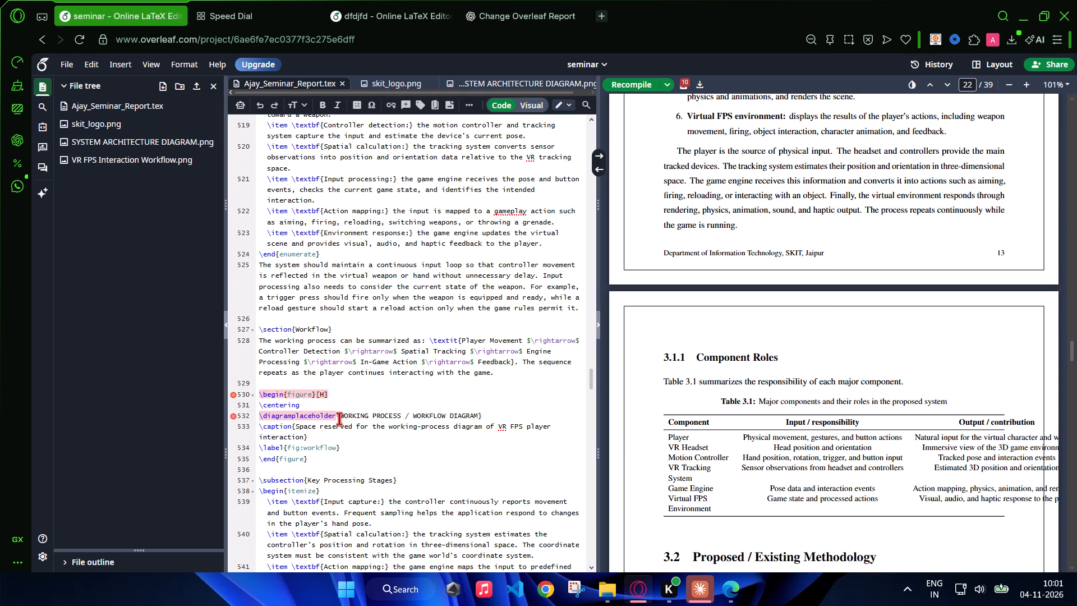
Copy the words WORKING PROCESS from the diagramplaceholder line of the Workflow section's figure.
left_click_drag(339, 419, 399, 414)
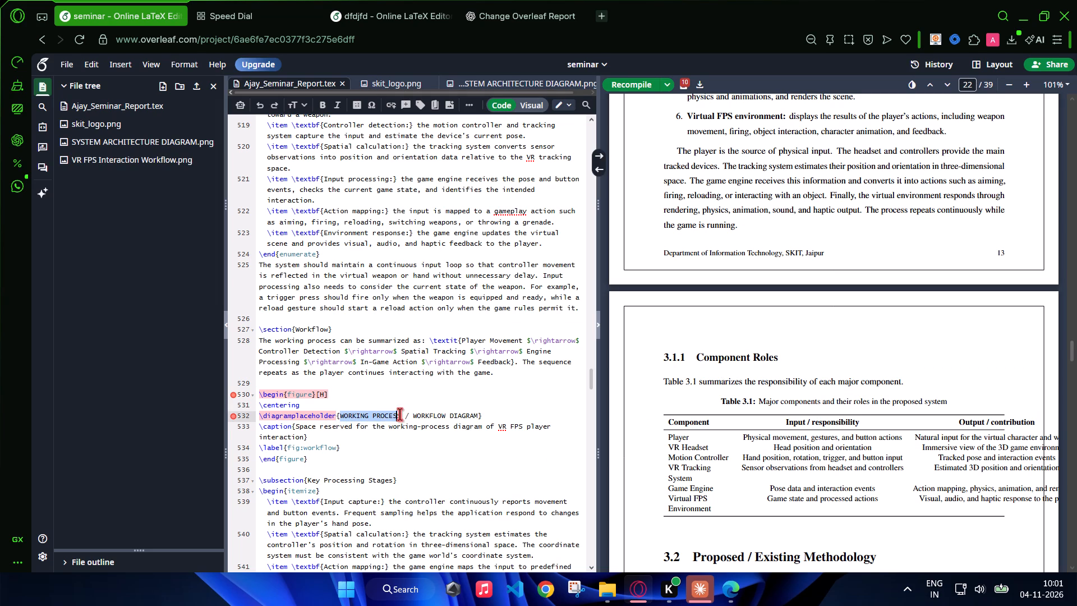
left_click_drag(402, 417, 364, 419)
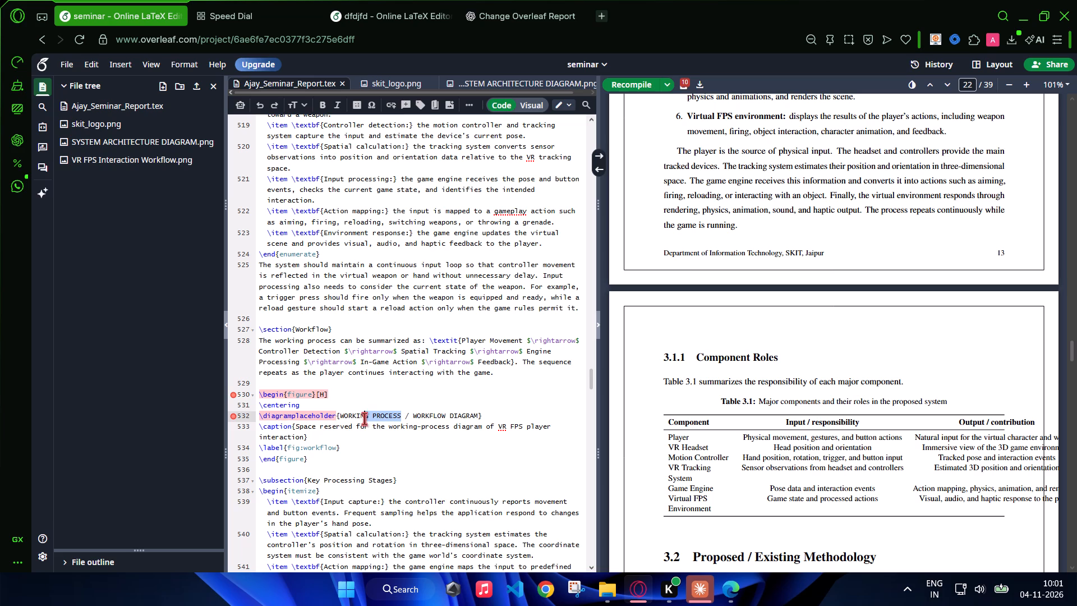
left_click_drag(364, 419, 340, 421)
key("ctrl+c")
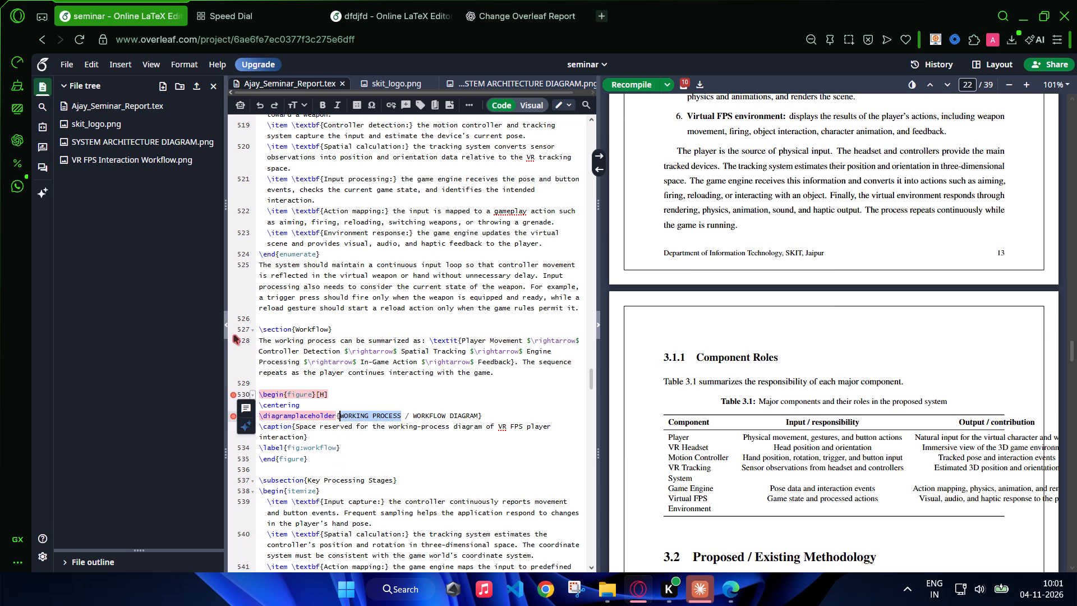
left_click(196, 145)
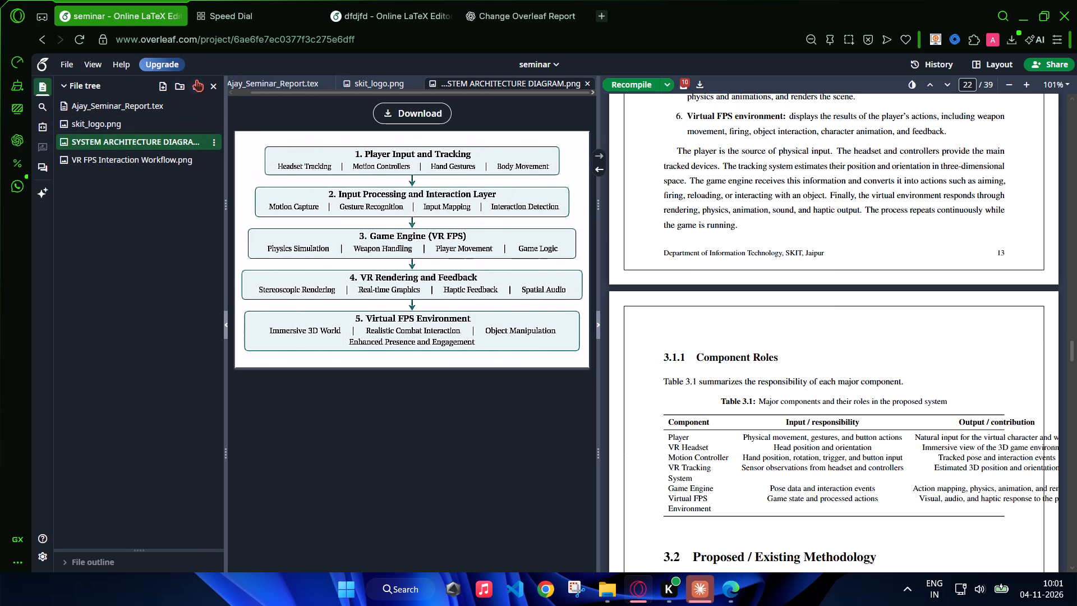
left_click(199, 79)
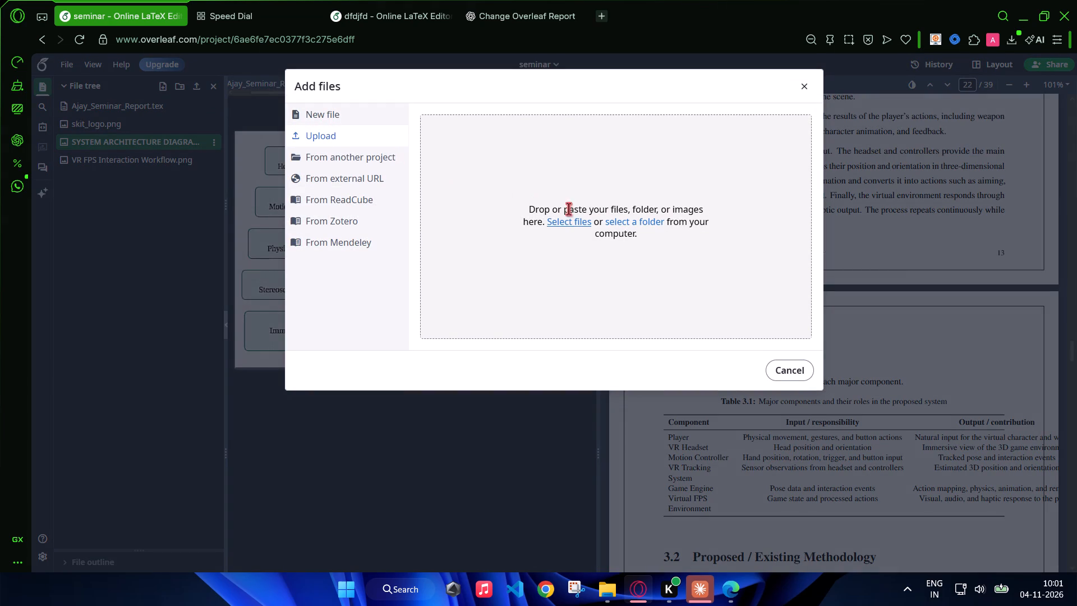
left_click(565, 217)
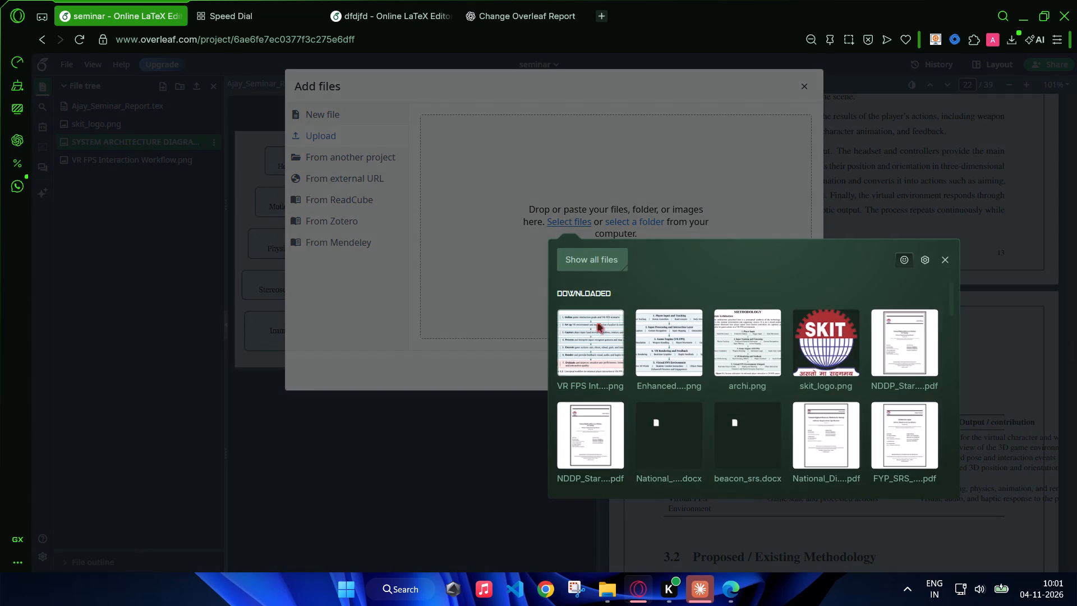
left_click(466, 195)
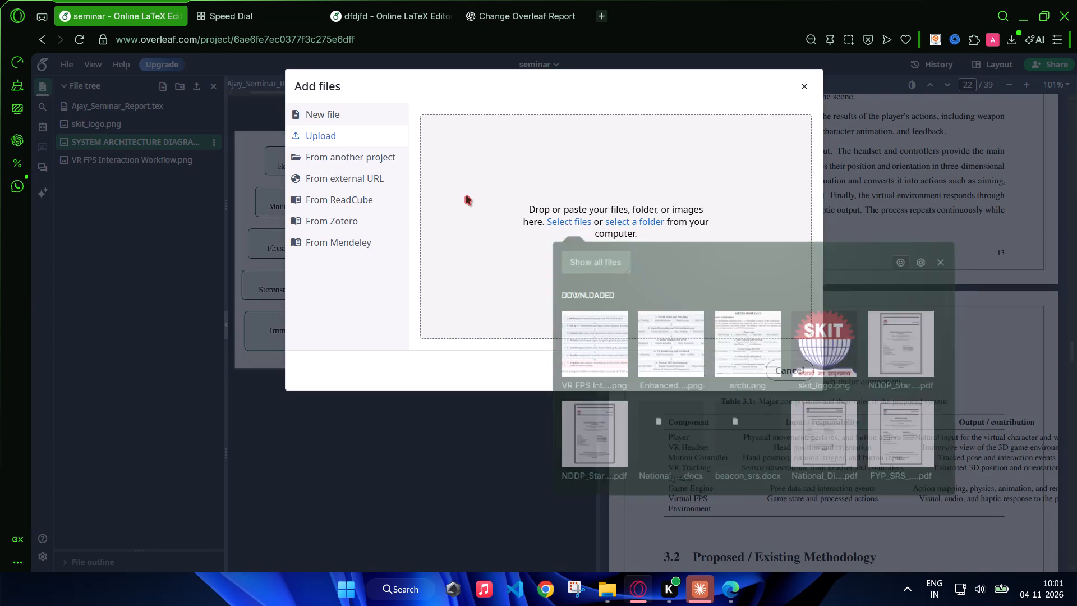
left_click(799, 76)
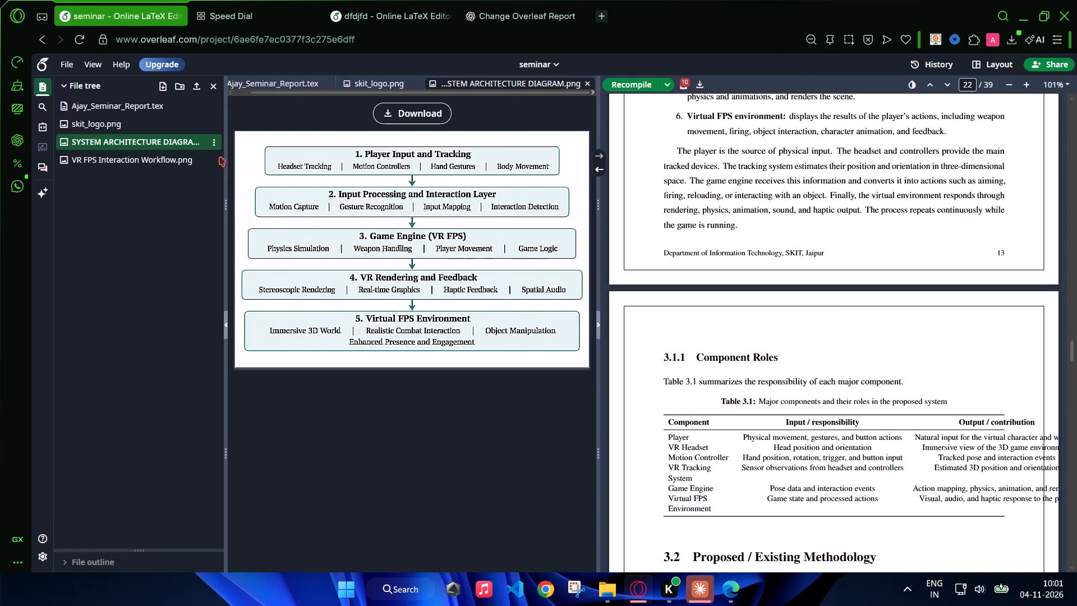
Rename VR FPS Interaction Workflow.png as WORKING PROCESS.png, using the copied placeholder text.
left_click(208, 166)
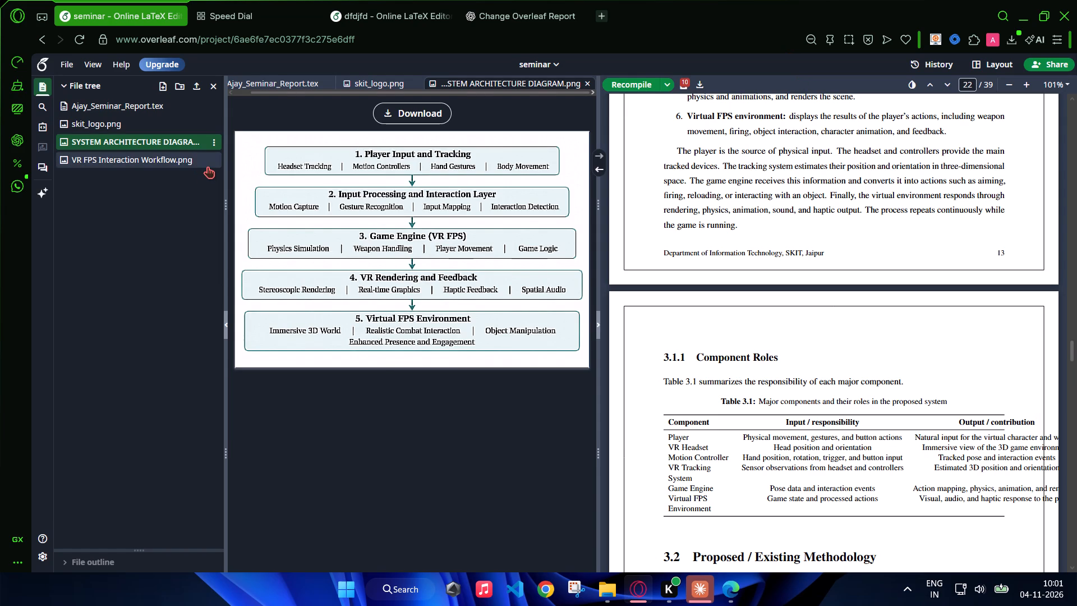
left_click(211, 163)
left_click(239, 189)
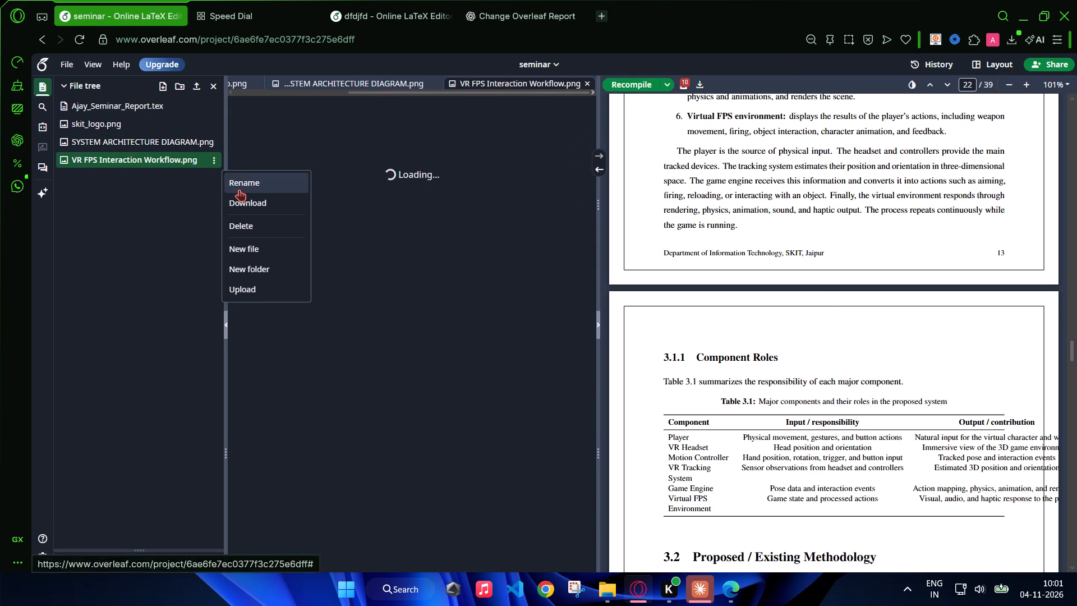
key("ctrl+v")
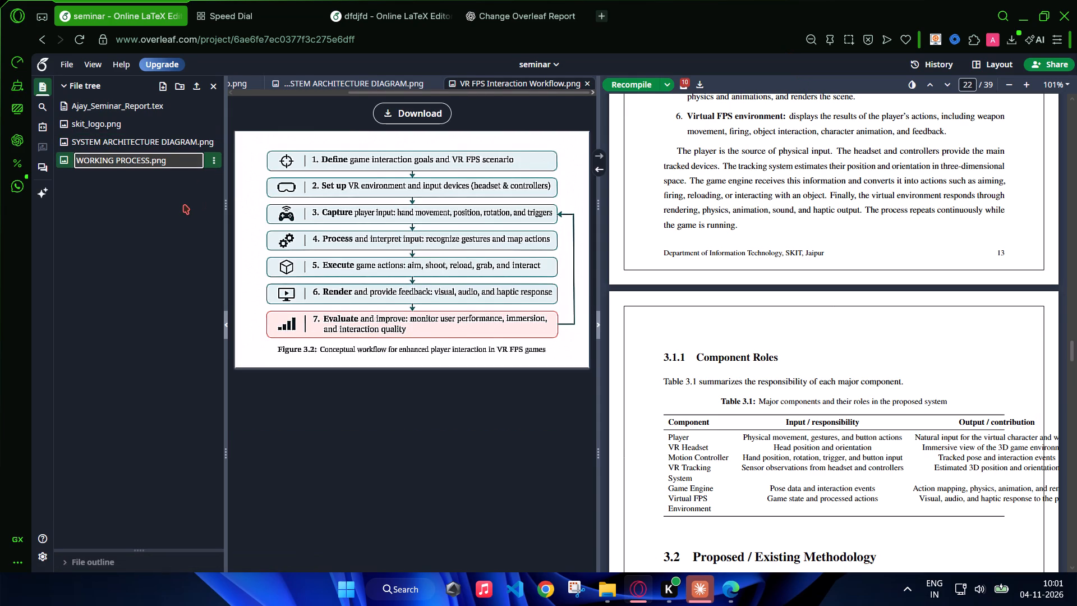
left_click(184, 204)
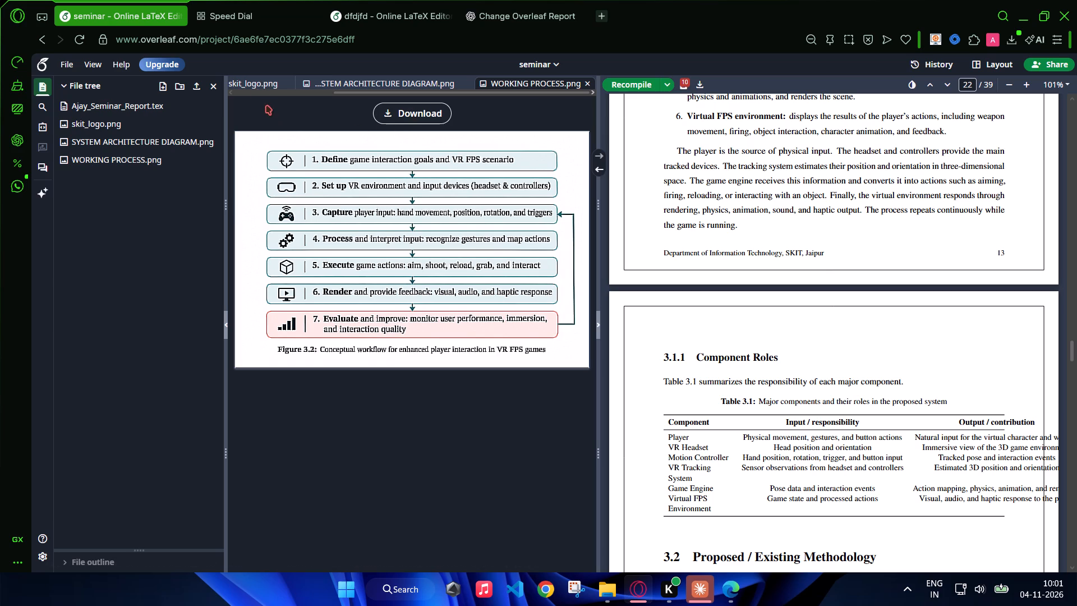
scroll(323, 104, "right", 2)
scroll(711, 301, "up", 5)
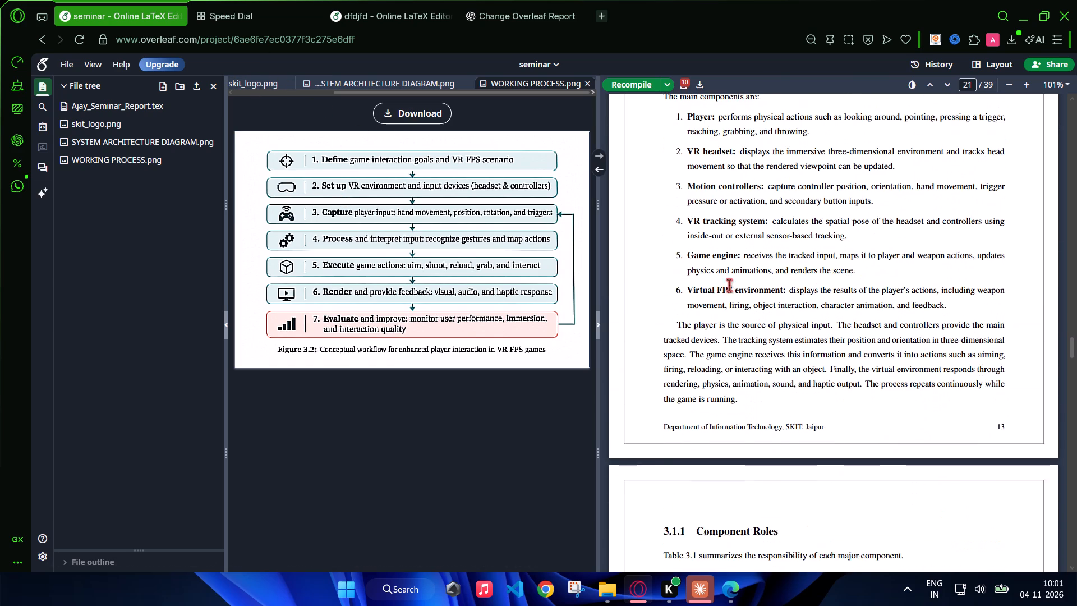
scroll(736, 277, "up", 2)
scroll(770, 205, "up", 1)
double_click(788, 197)
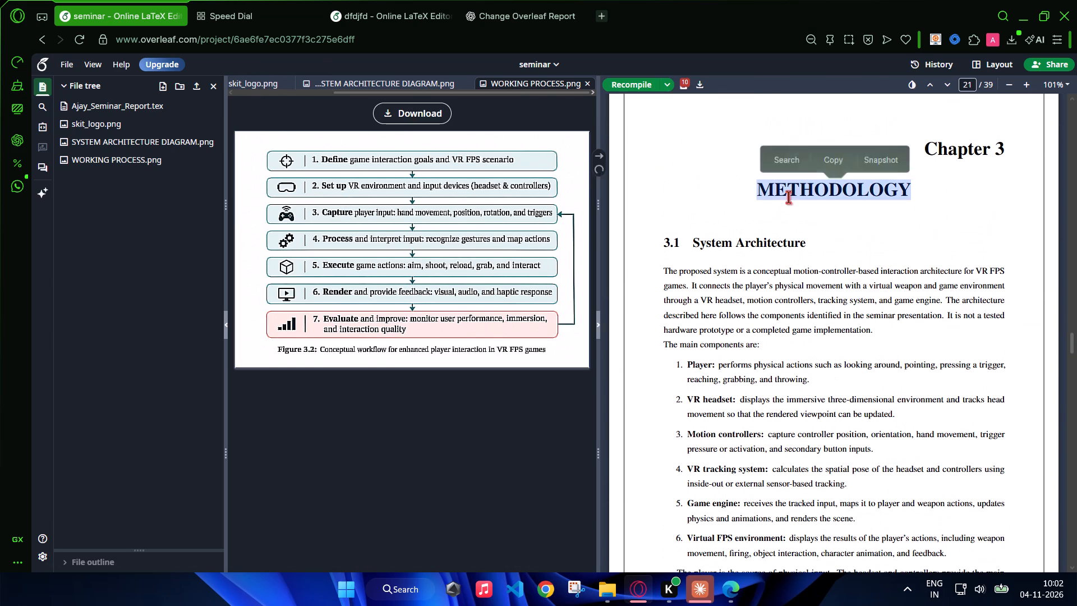
left_click_drag(597, 273, 710, 265)
left_click_drag(260, 310, 295, 398)
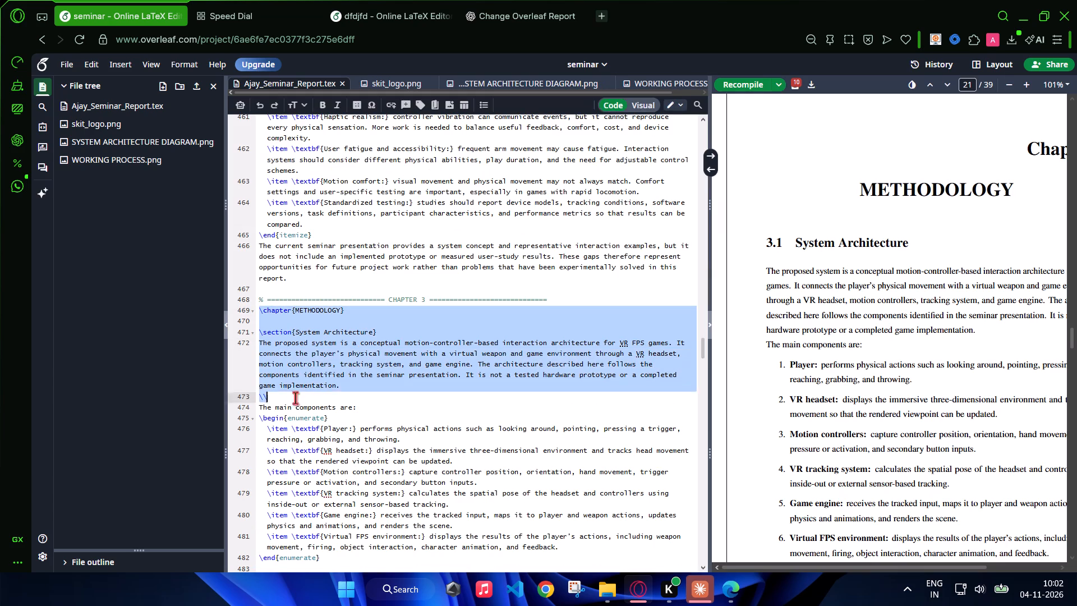
left_click_drag(295, 398, 374, 582)
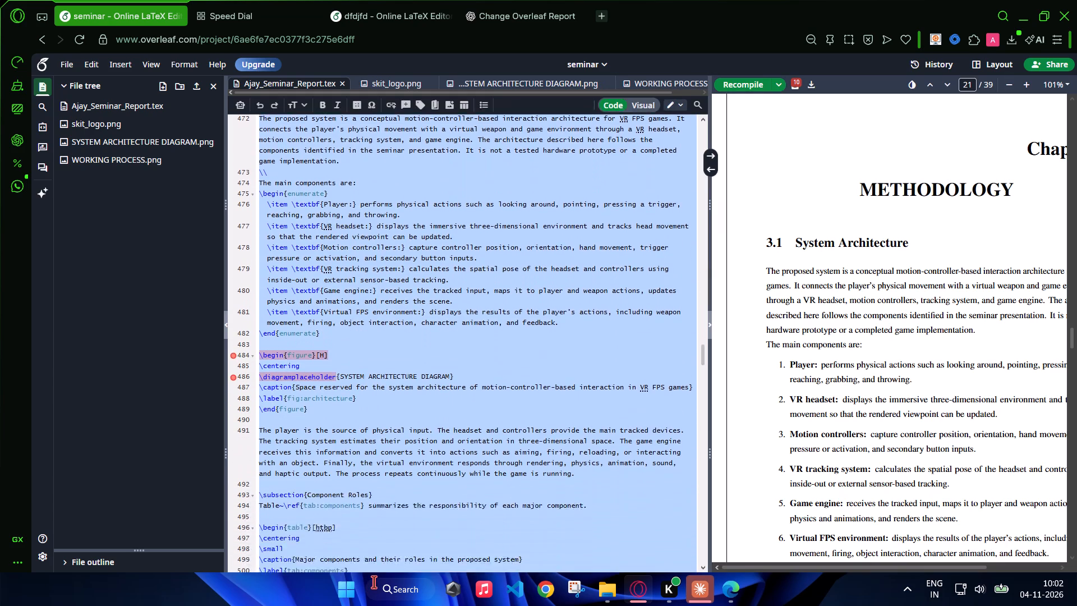
left_click_drag(374, 582, 374, 582)
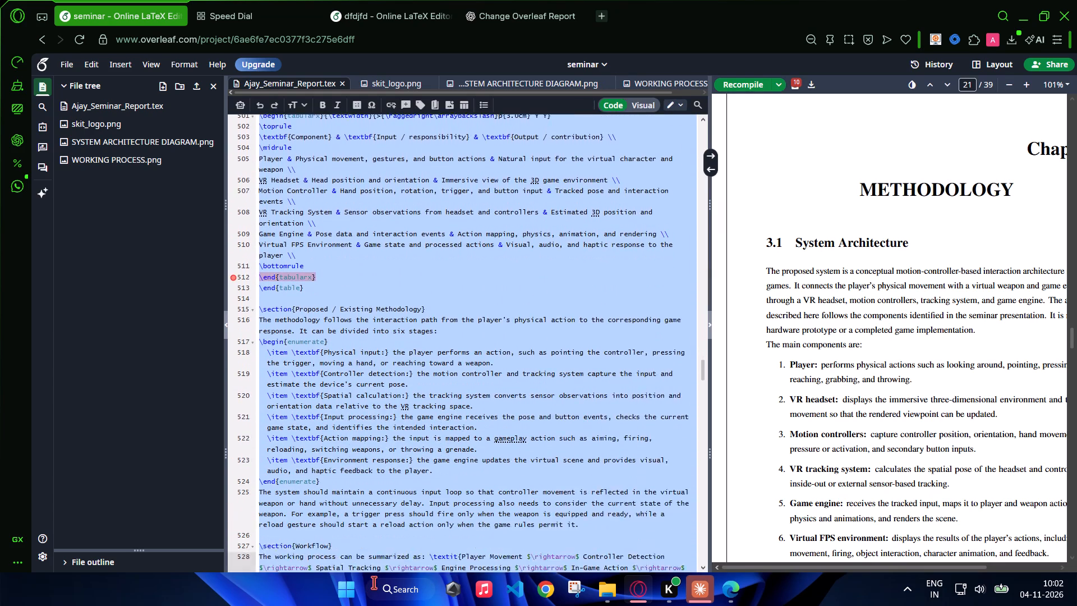
left_click_drag(374, 582, 374, 582)
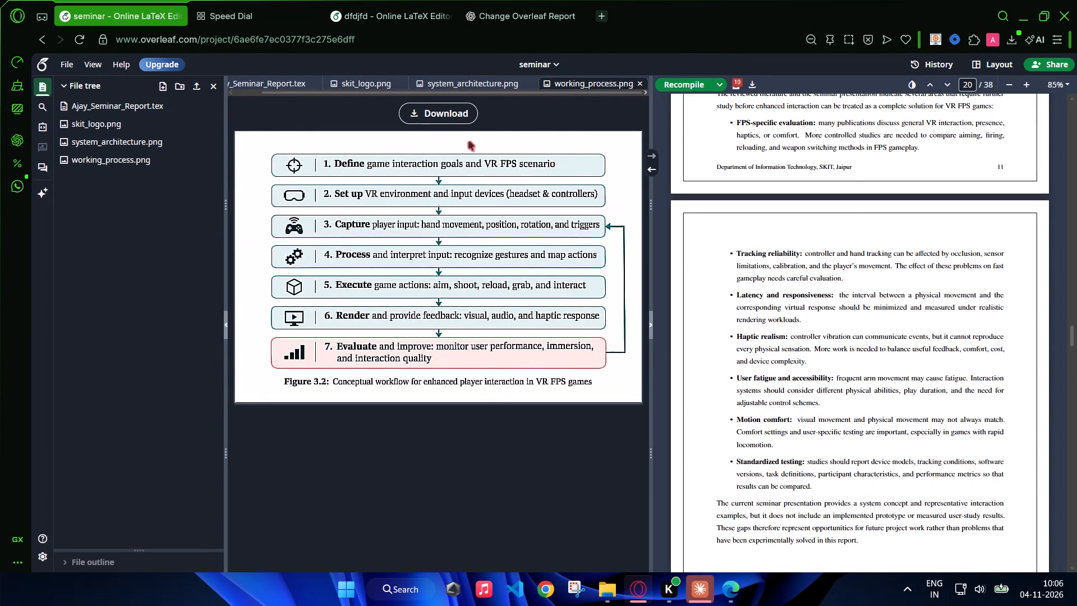
Check the Chapter 3 pages of the compiled PDF for the architecture and workflow diagrams.
scroll(724, 269, "up", 8)
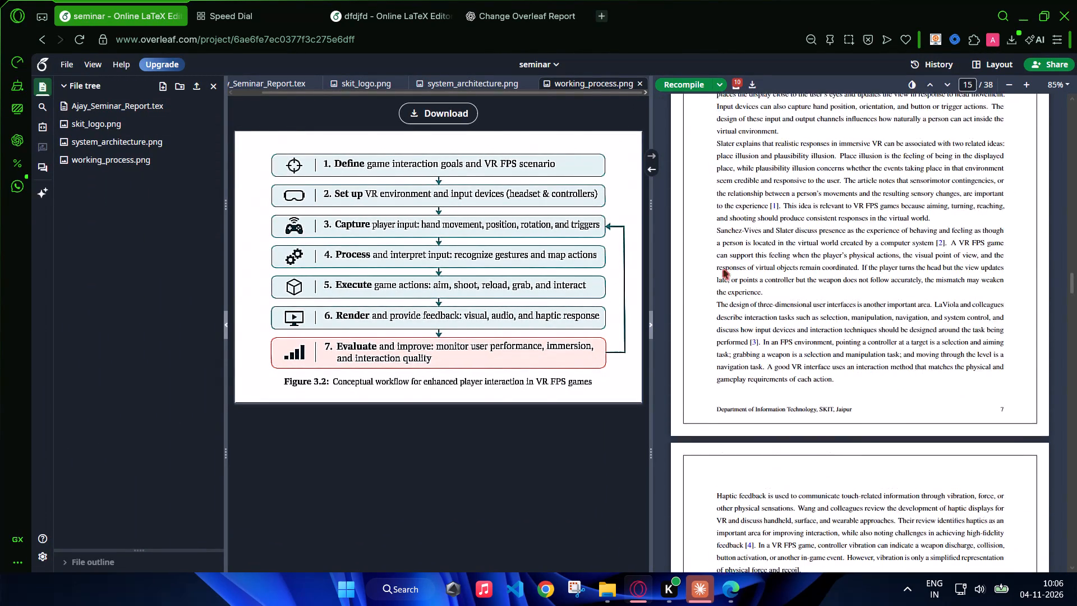
scroll(724, 269, "up", 1)
scroll(724, 269, "down", 8)
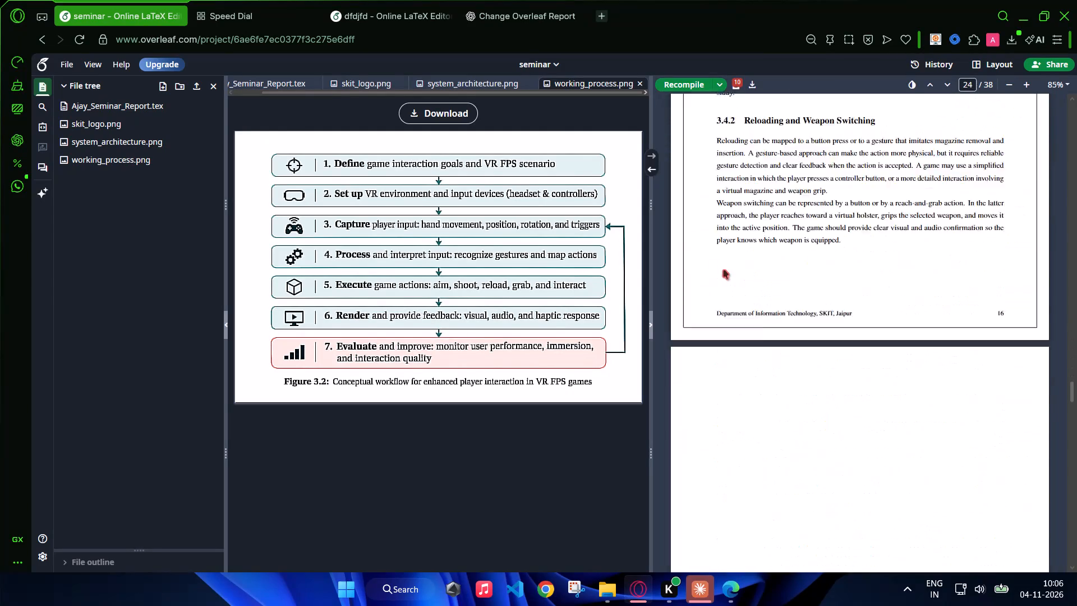
scroll(724, 269, "down", 5)
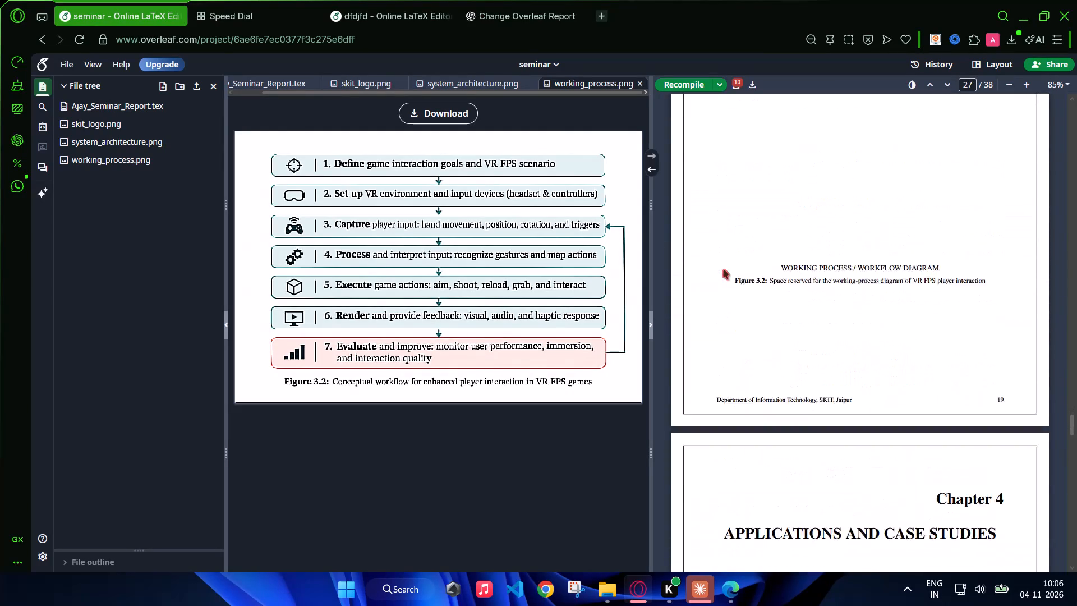
scroll(724, 269, "down", 1)
scroll(724, 269, "up", 3)
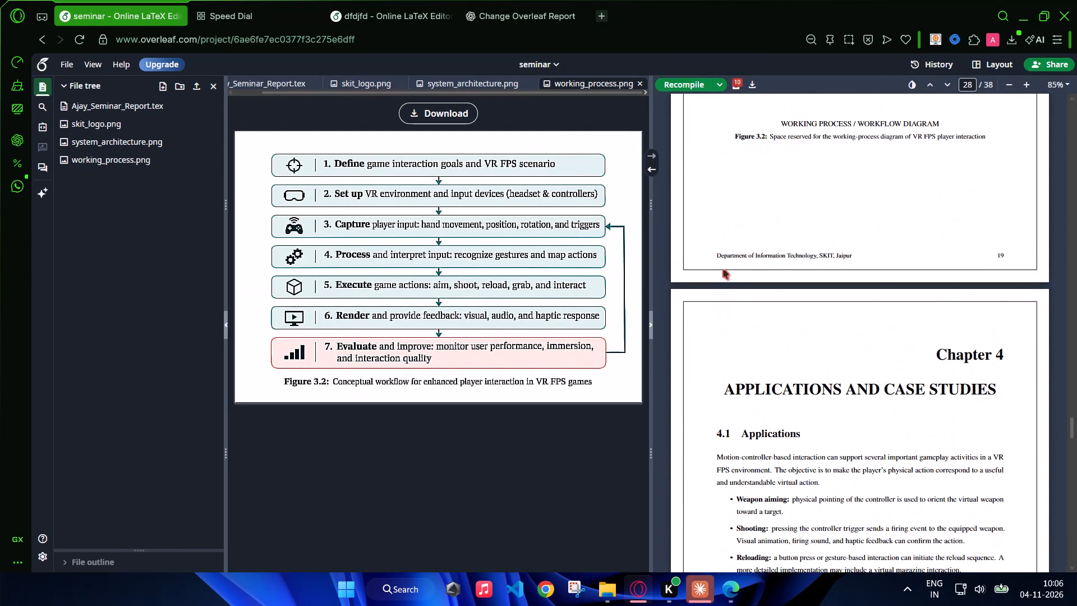
scroll(724, 269, "up", 7)
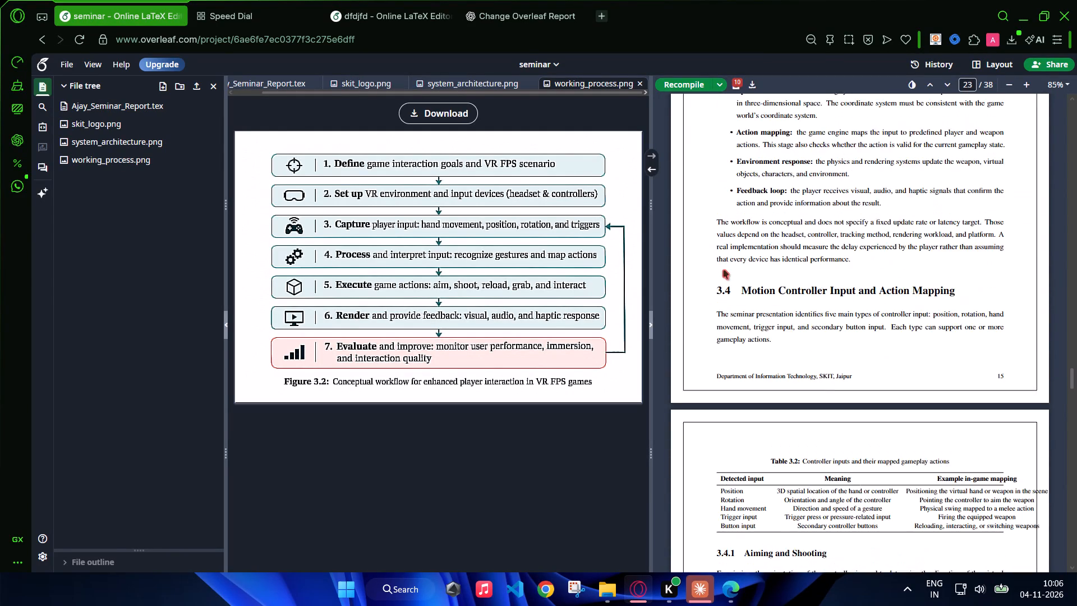
scroll(724, 269, "up", 2)
scroll(724, 269, "down", 2)
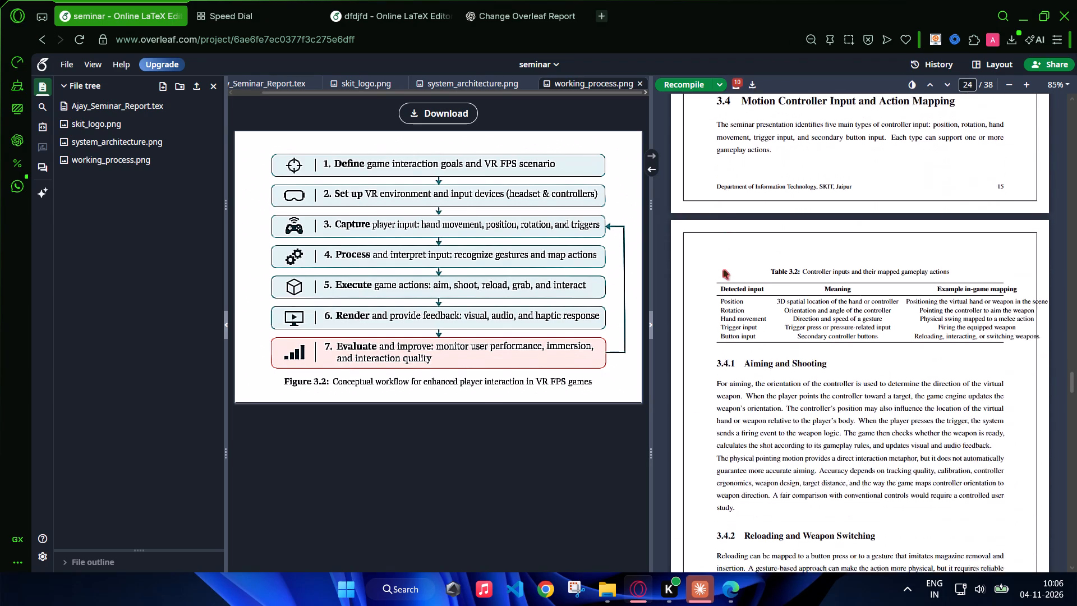
scroll(724, 269, "down", 4)
scroll(724, 269, "up", 3)
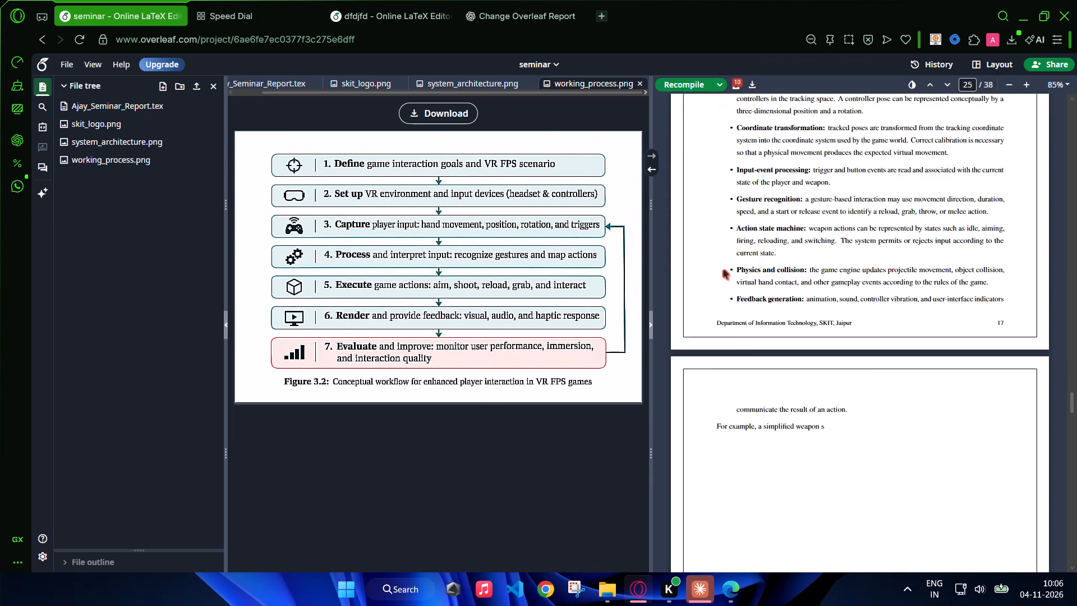
Look through the seminar report's LaTeX source around the literature review and the Chapter 3 system architecture figure code.
scroll(449, 104, "right", 3)
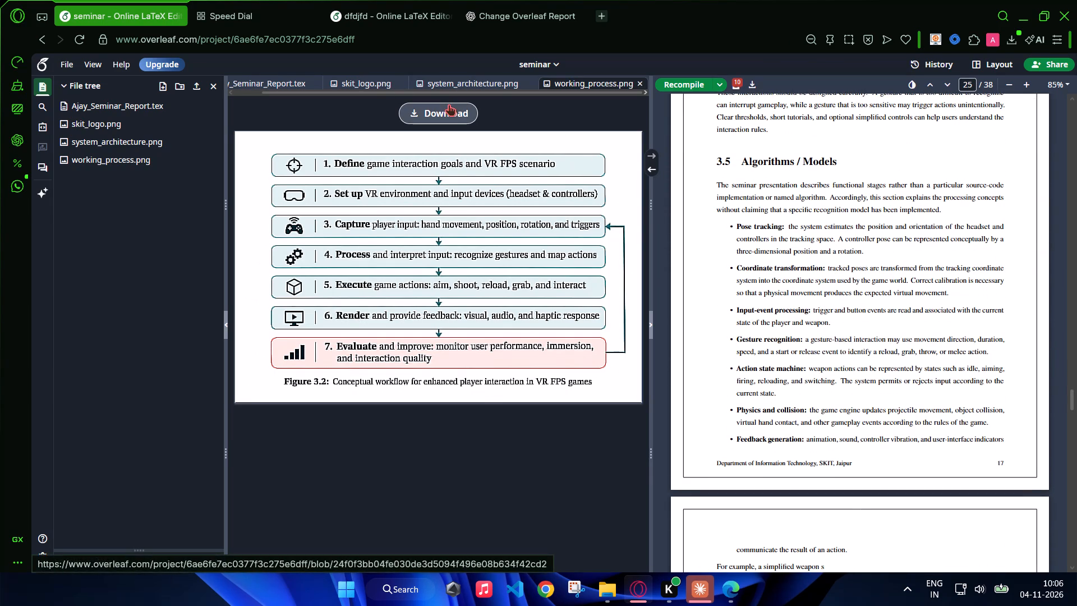
scroll(260, 77, "right", 4)
left_click(260, 77)
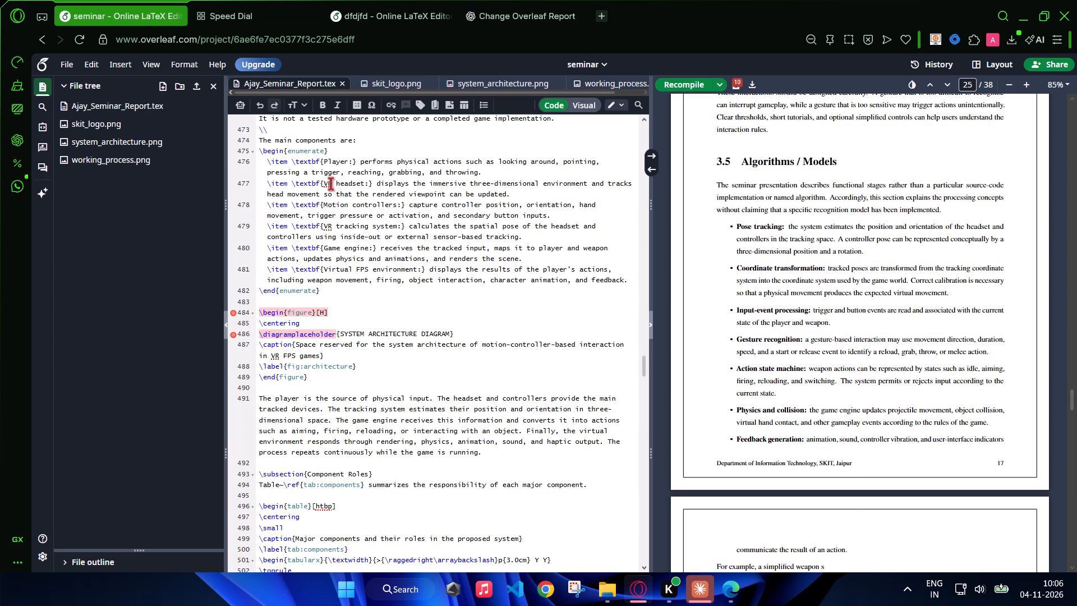
scroll(388, 286, "down", 1)
left_click(388, 286)
scroll(388, 286, "up", 6)
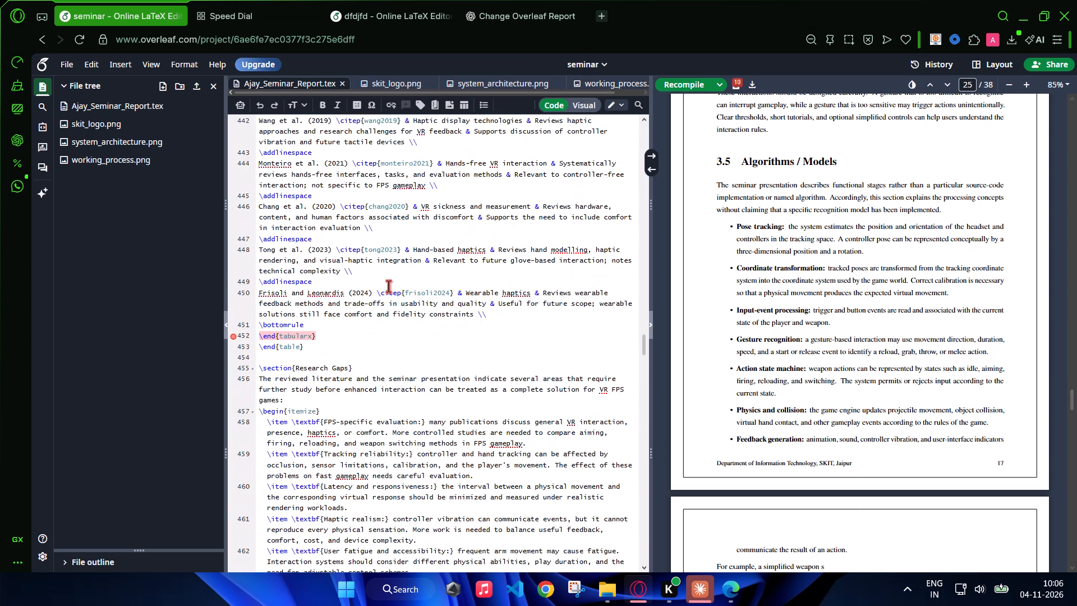
scroll(388, 286, "up", 17)
scroll(388, 286, "down", 1)
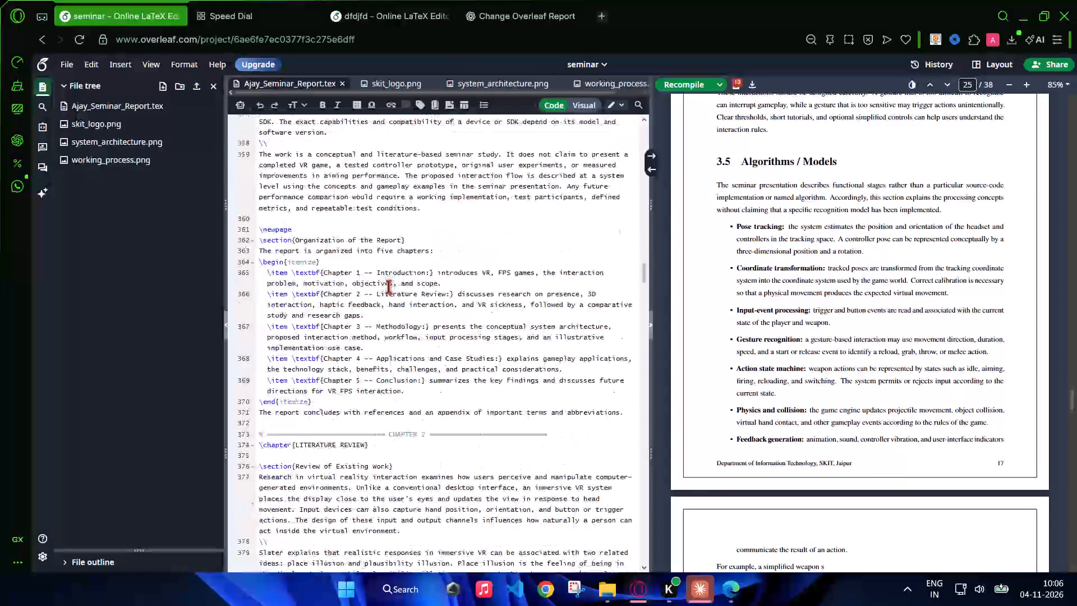
scroll(388, 286, "down", 13)
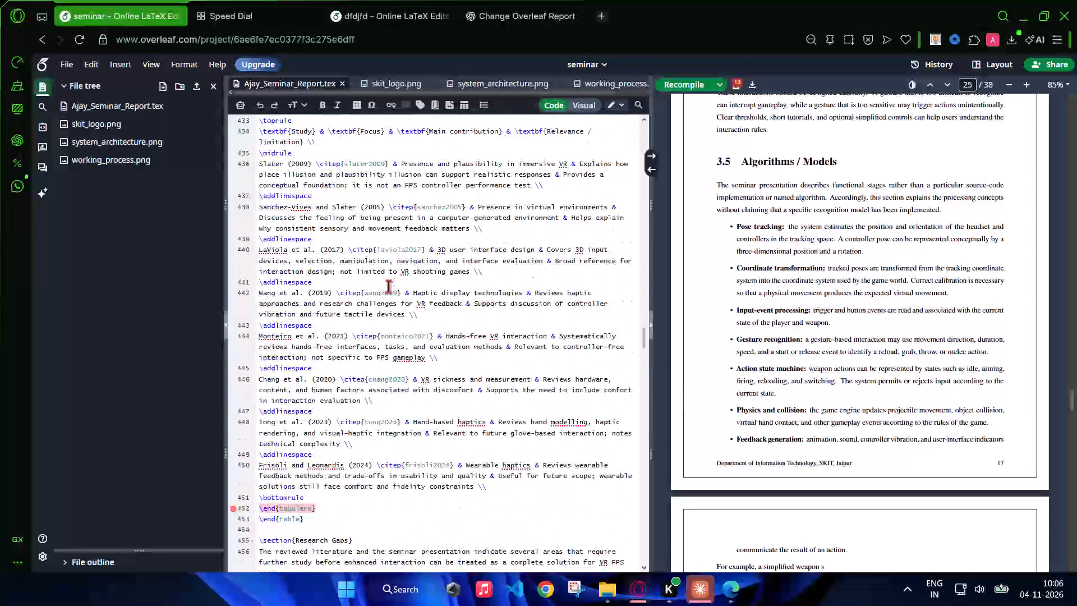
scroll(388, 286, "down", 5)
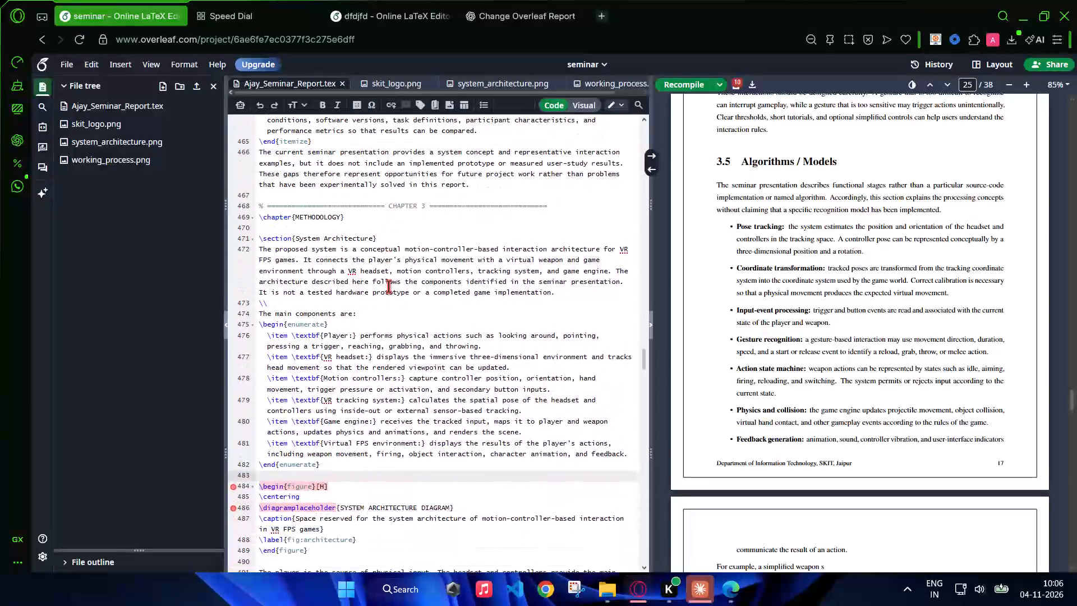
scroll(388, 286, "down", 1)
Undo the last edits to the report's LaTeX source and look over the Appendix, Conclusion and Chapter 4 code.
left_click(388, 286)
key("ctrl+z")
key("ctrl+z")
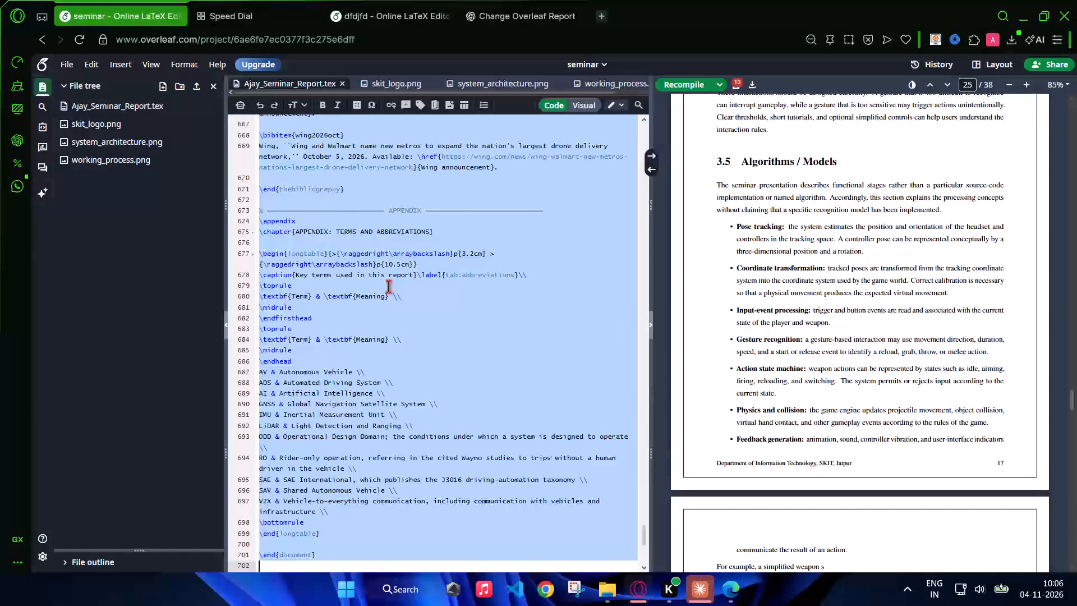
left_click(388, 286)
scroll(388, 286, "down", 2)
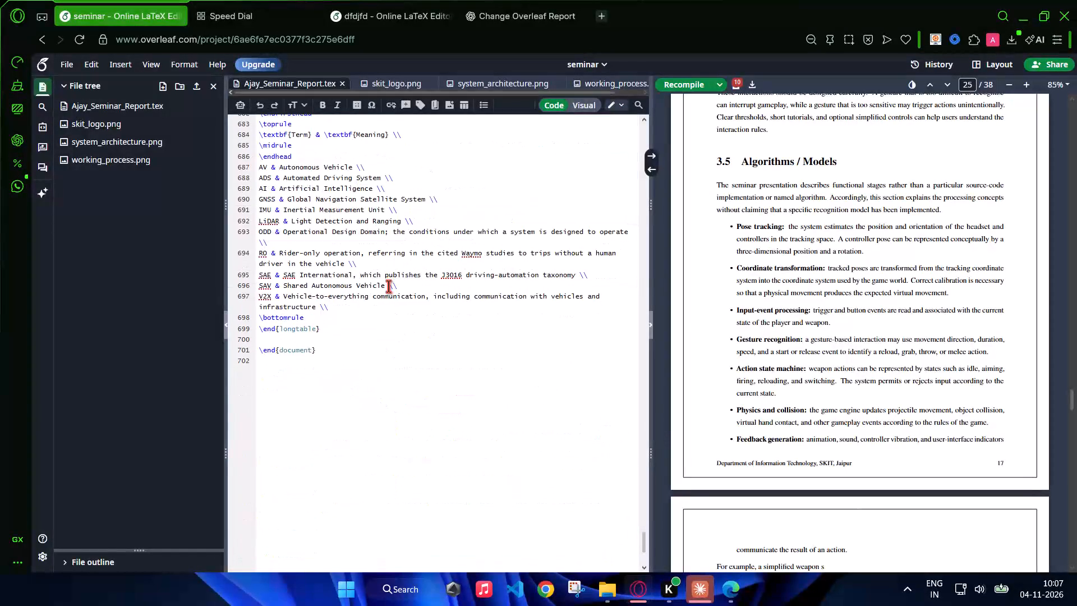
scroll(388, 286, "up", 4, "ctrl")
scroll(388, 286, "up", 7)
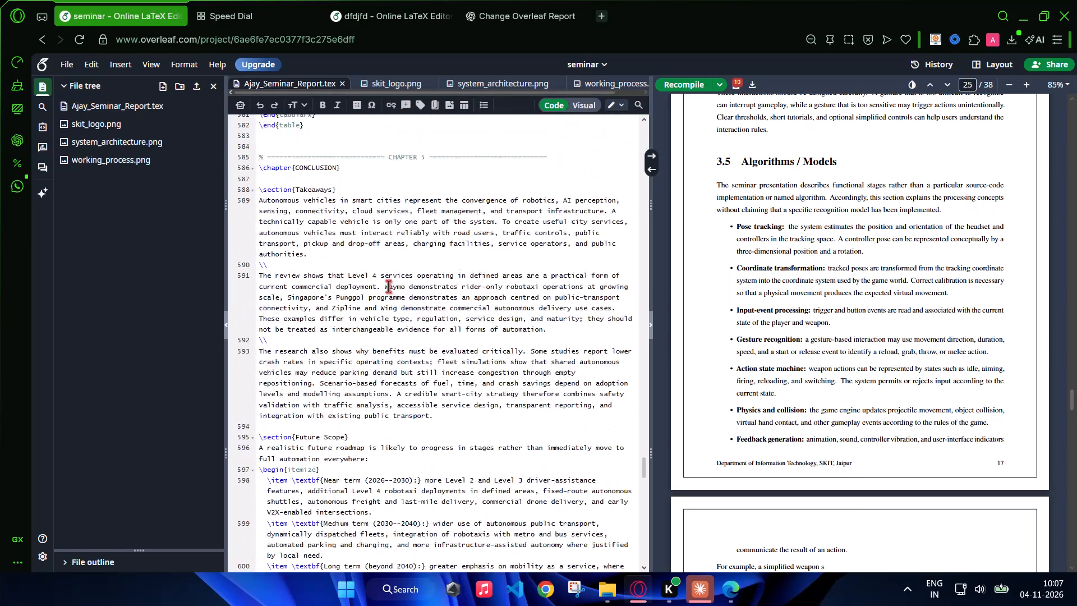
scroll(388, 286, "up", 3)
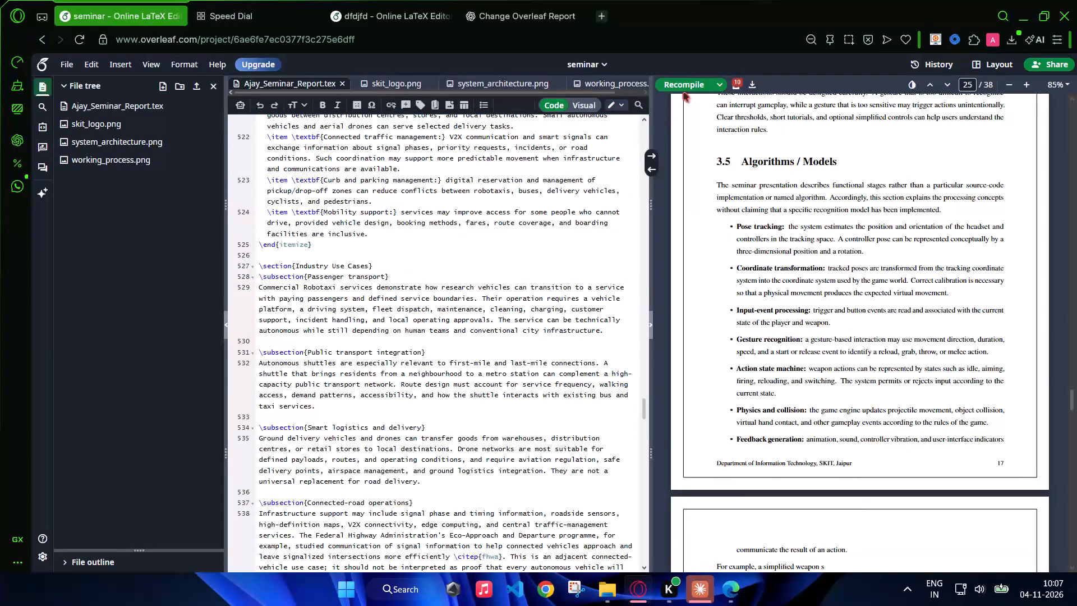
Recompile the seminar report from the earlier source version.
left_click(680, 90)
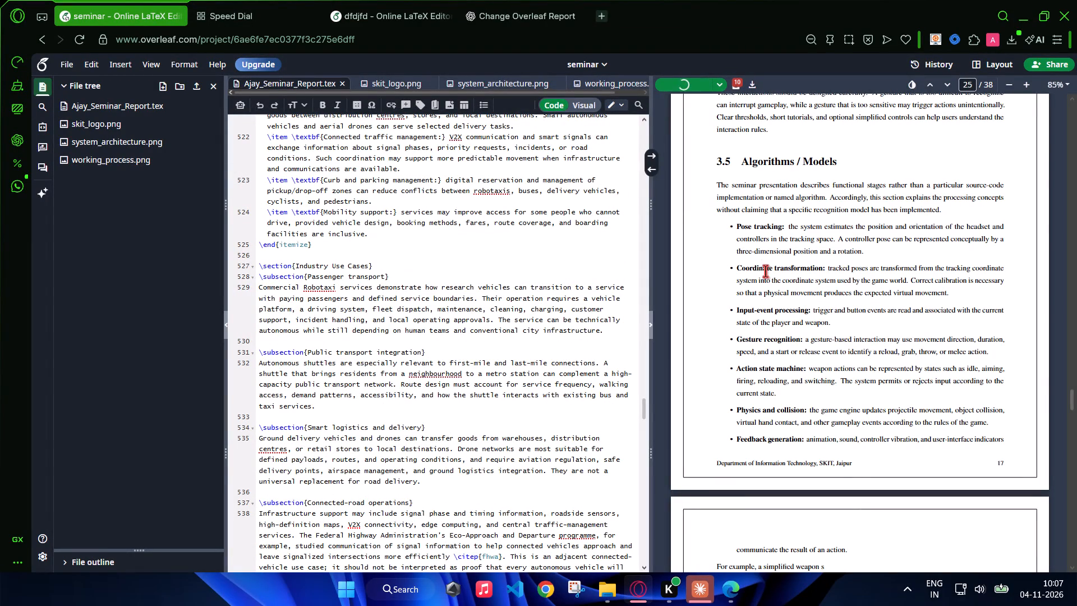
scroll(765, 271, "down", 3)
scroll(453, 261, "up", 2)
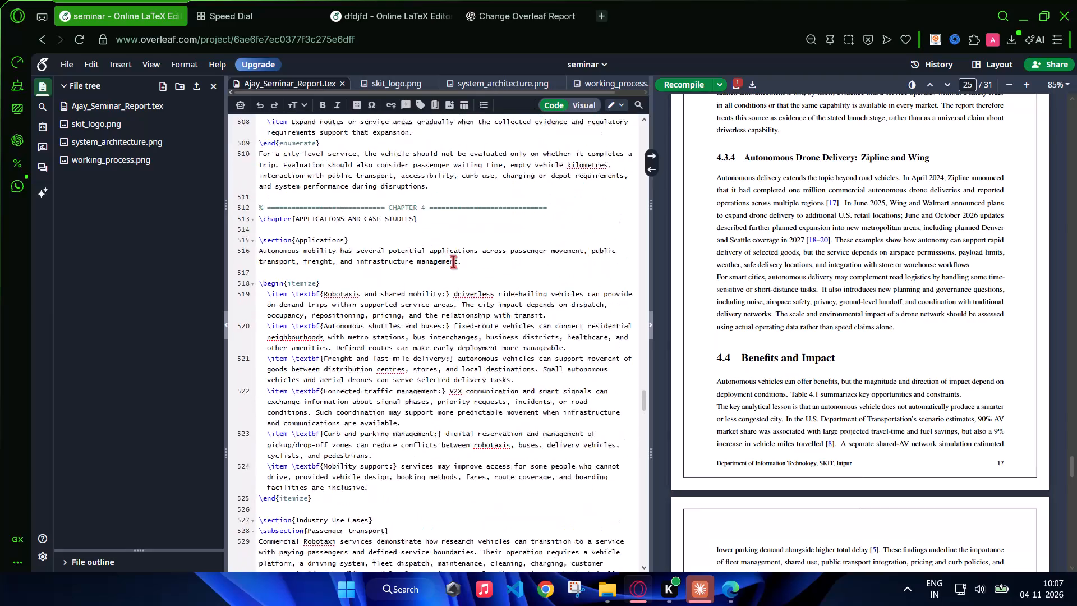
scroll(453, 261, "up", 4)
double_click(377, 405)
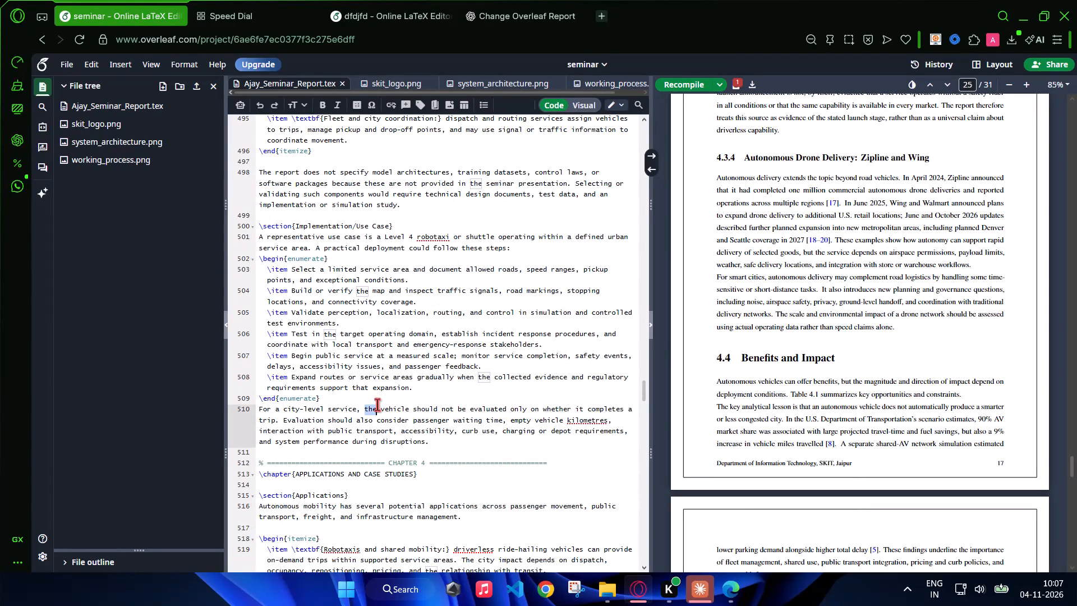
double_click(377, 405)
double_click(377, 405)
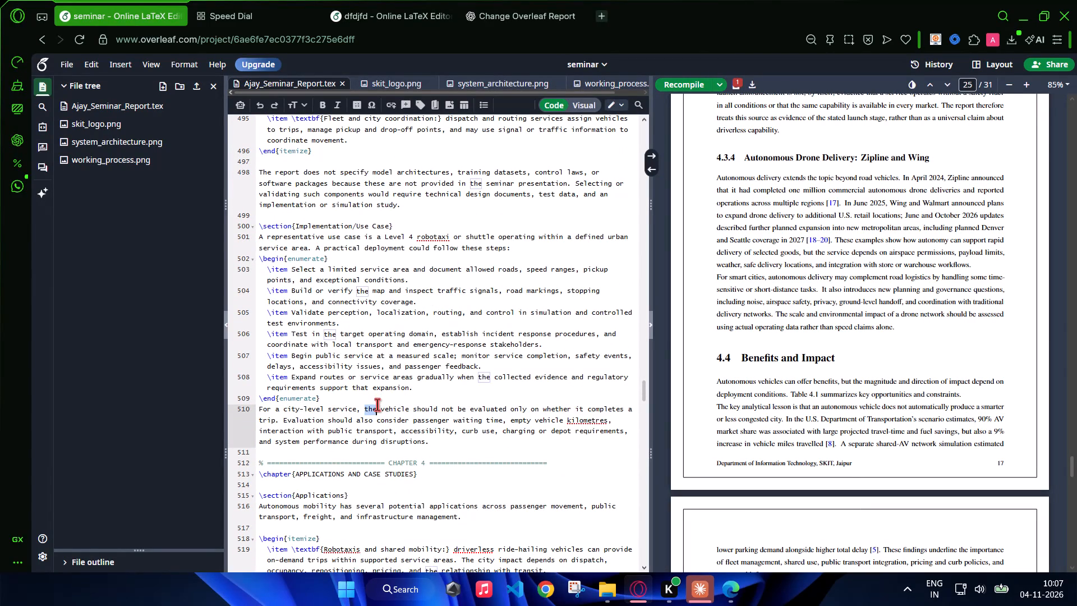
Examine how the Chapter 3 architecture and workflow diagrams are laid out in the compiled autonomous-vehicle version of the report.
left_click(758, 369)
scroll(758, 369, "up", 4)
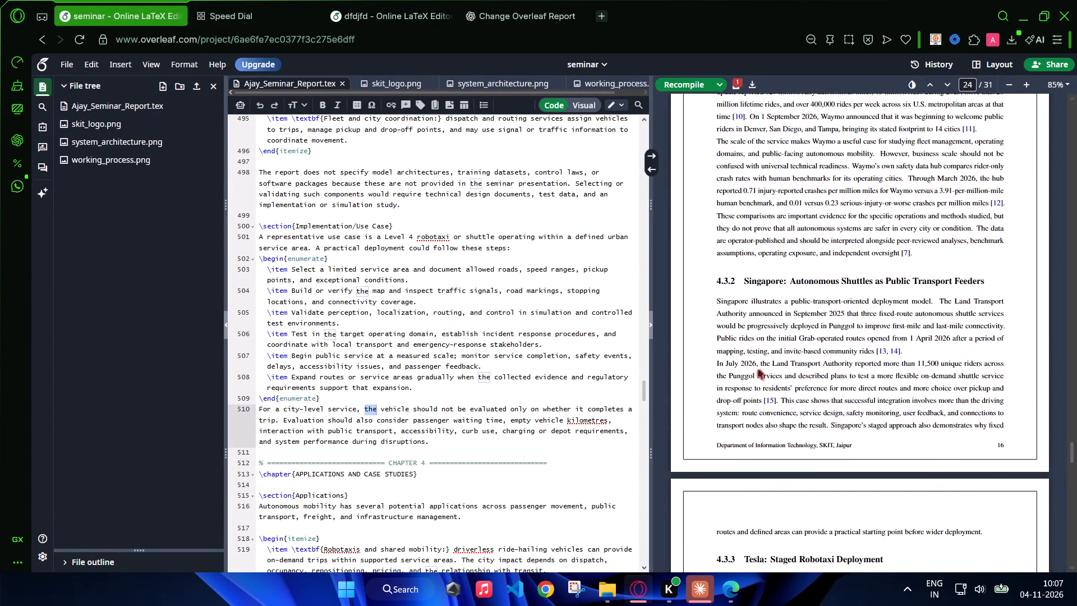
scroll(758, 369, "up", 7)
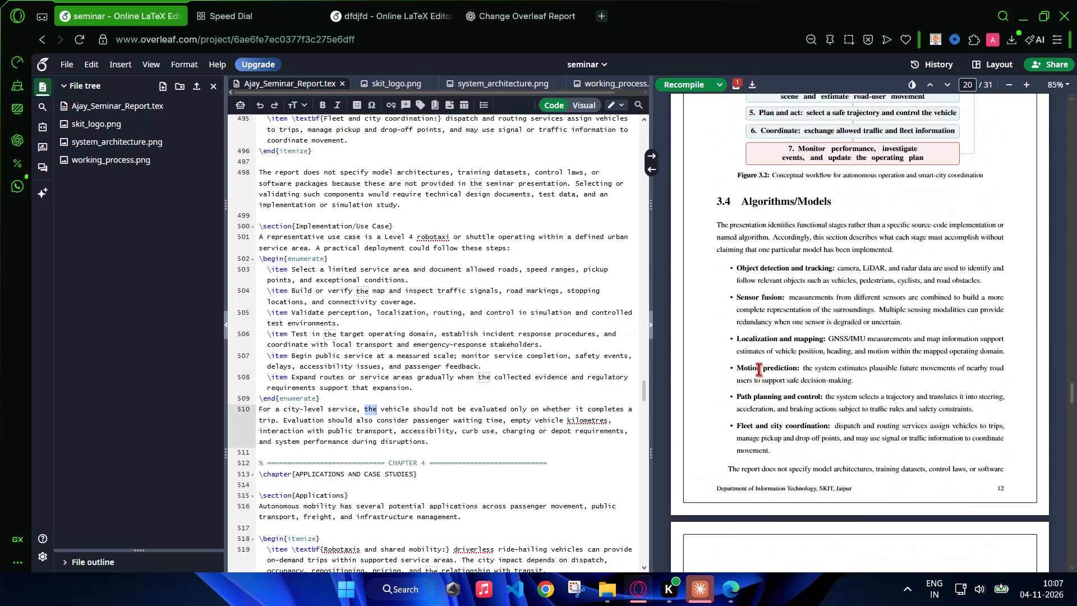
scroll(758, 369, "up", 4)
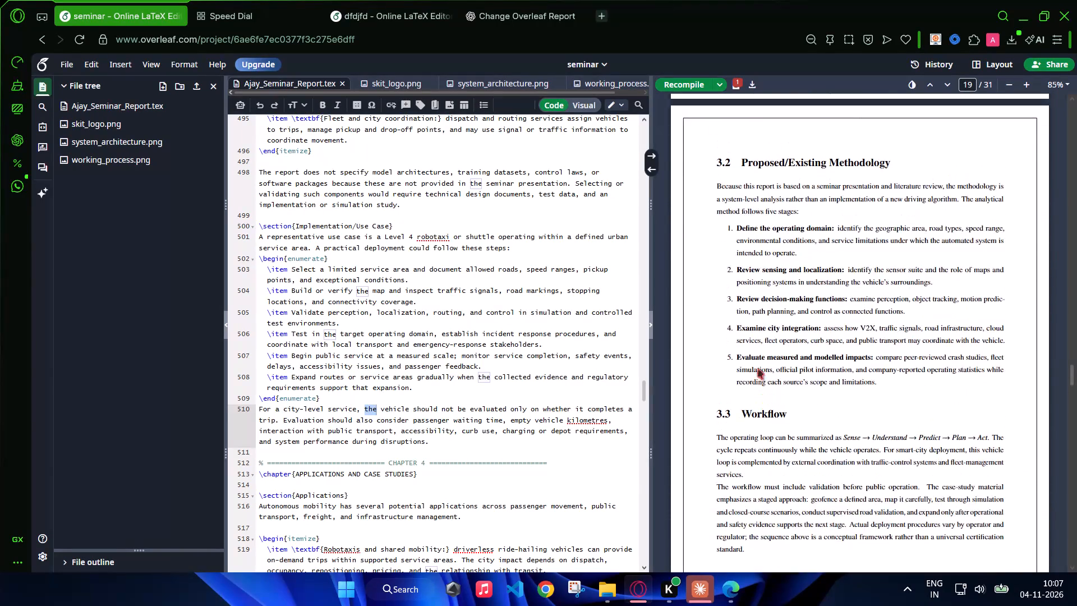
scroll(758, 369, "up", 2)
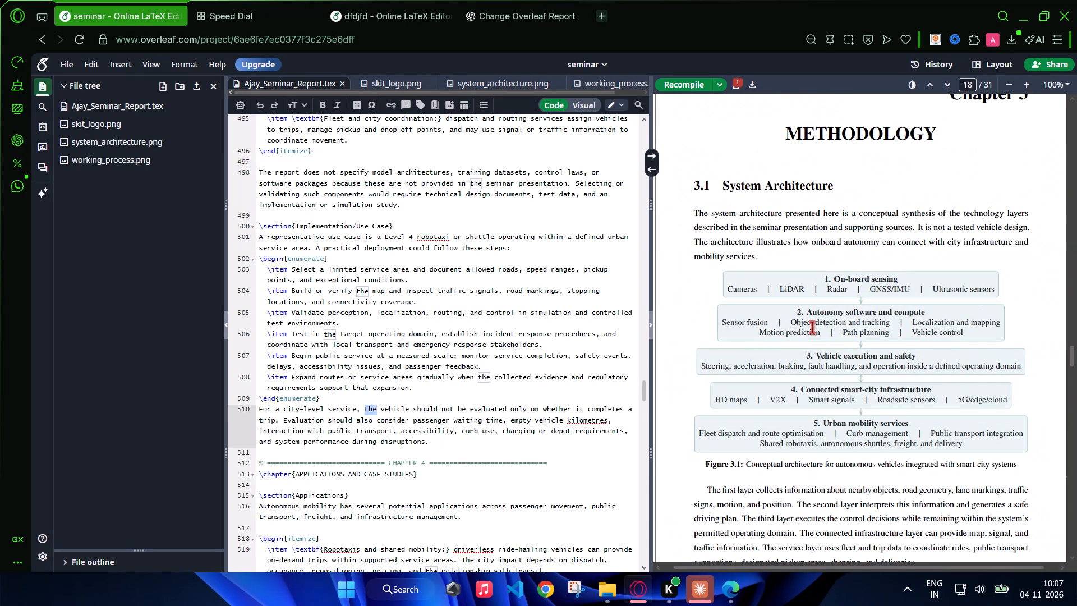
scroll(812, 327, "right", 1)
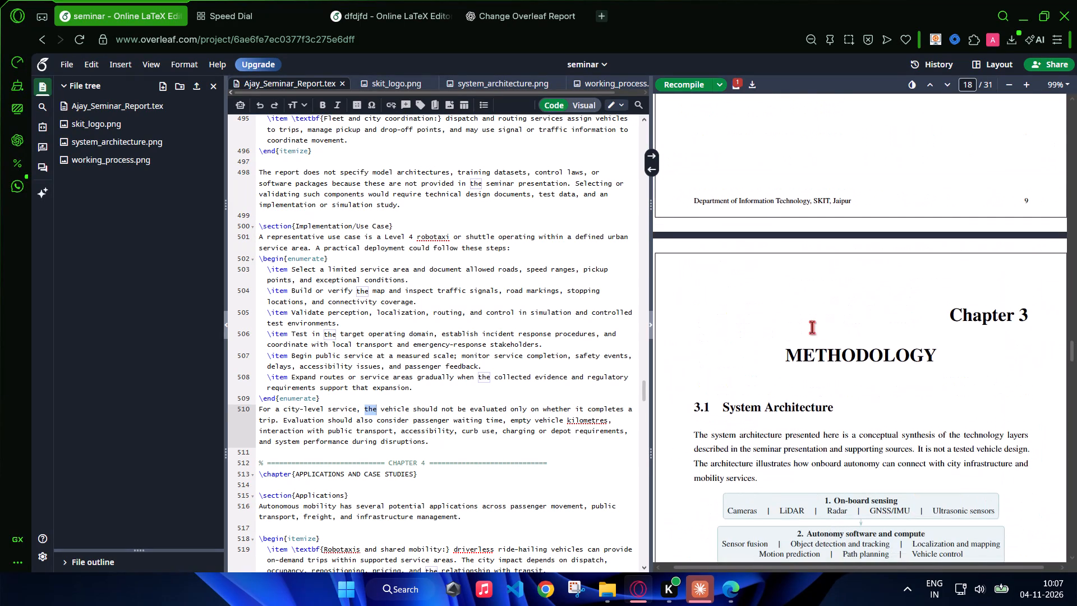
scroll(812, 327, "right", 1)
scroll(812, 327, "down", 1)
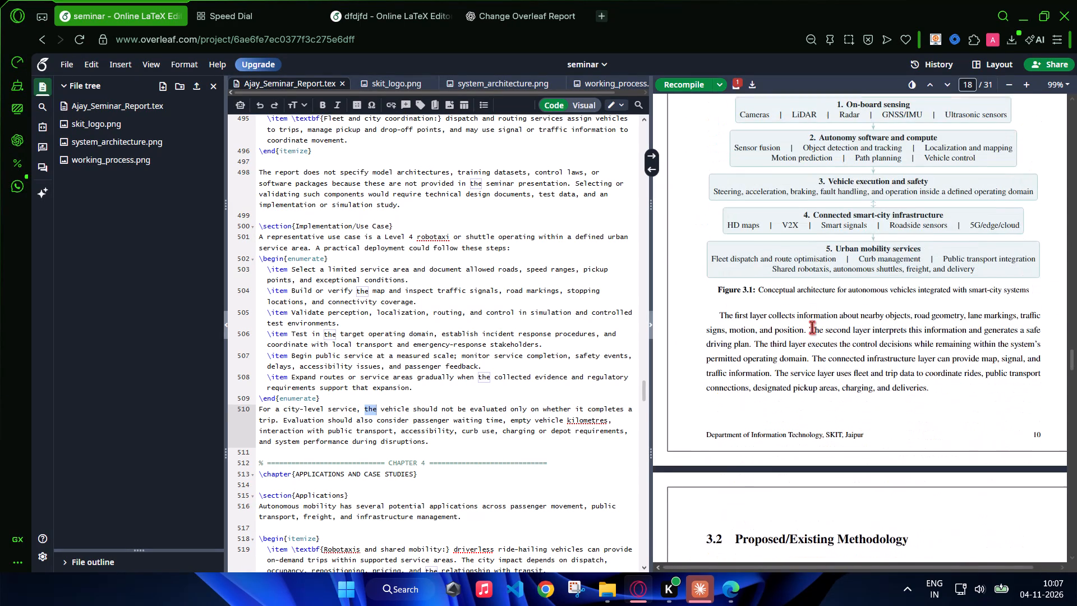
scroll(812, 327, "down", 2)
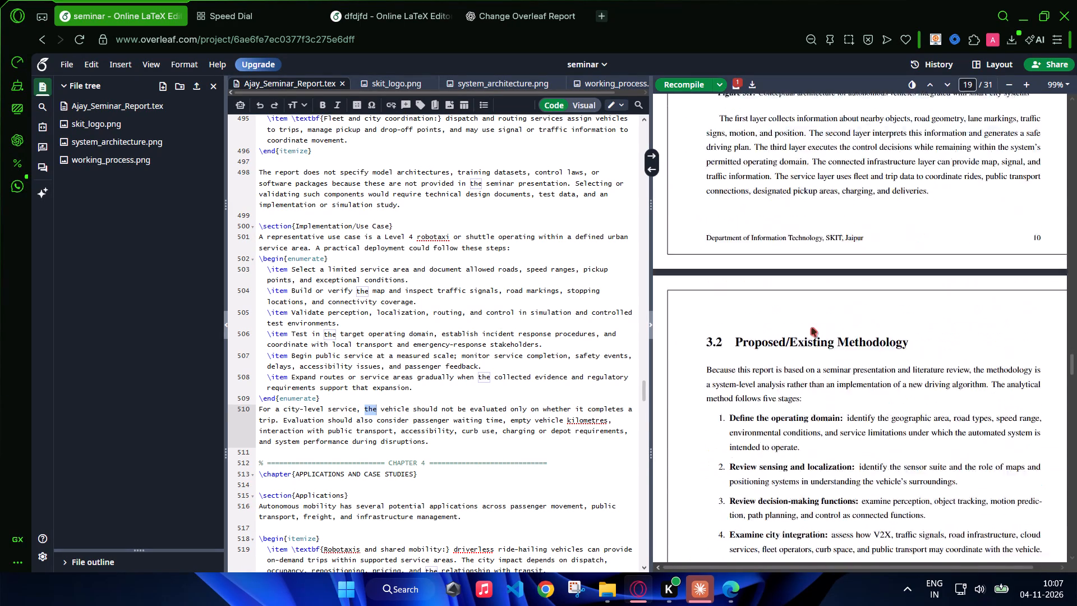
scroll(812, 327, "down", 2)
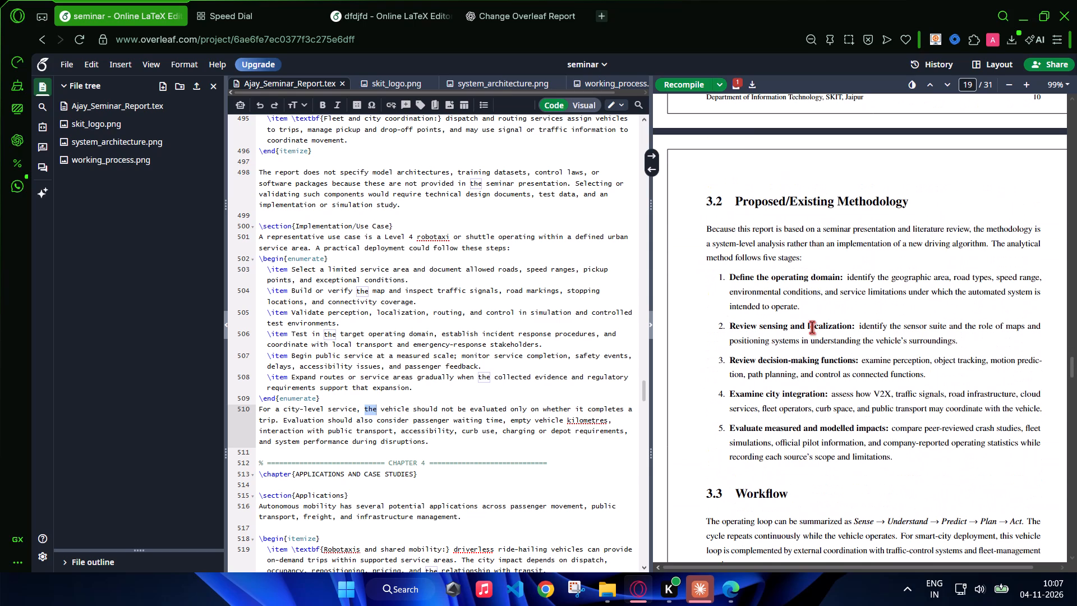
scroll(812, 327, "down", 1)
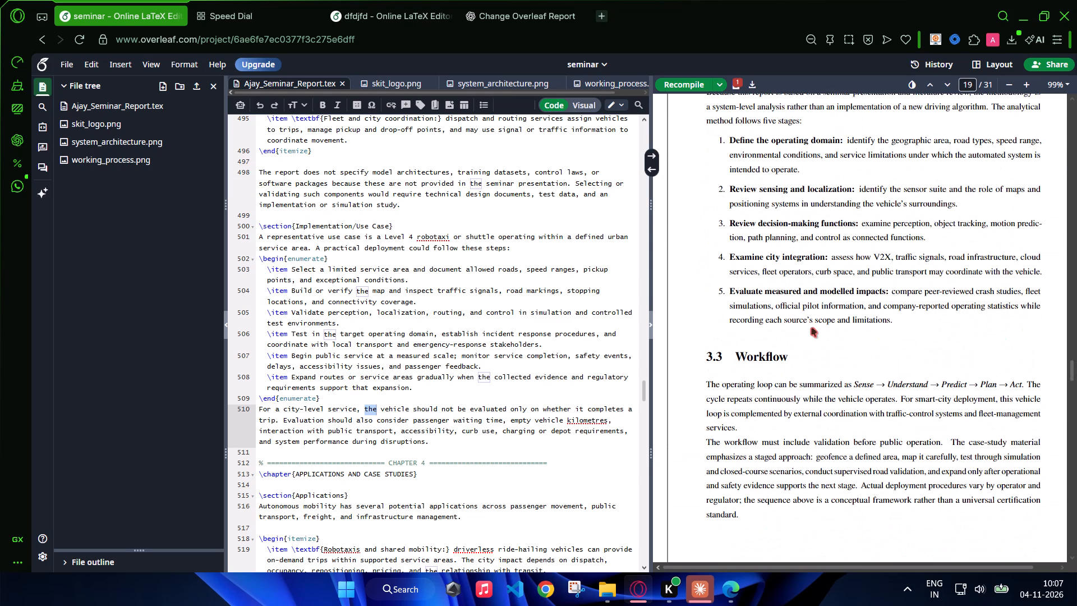
scroll(812, 327, "down", 6)
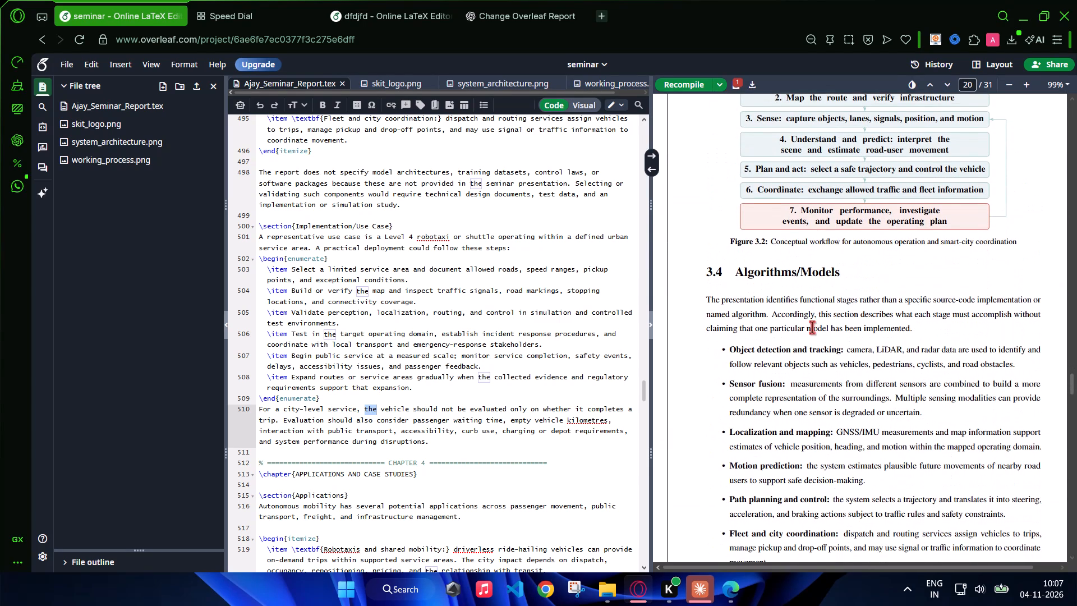
scroll(812, 327, "down", 7)
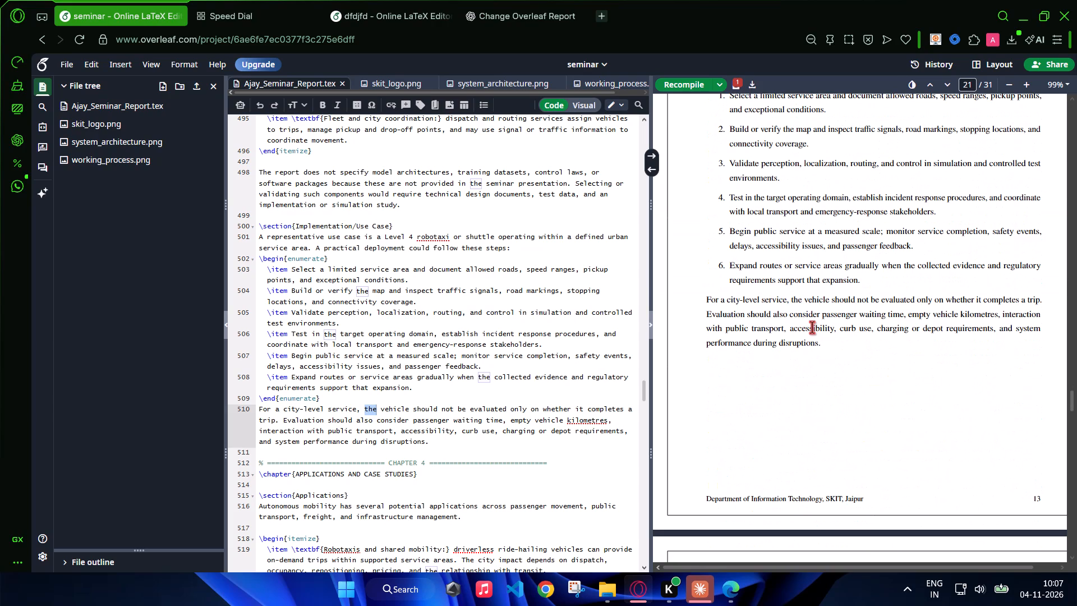
scroll(812, 327, "down", 8)
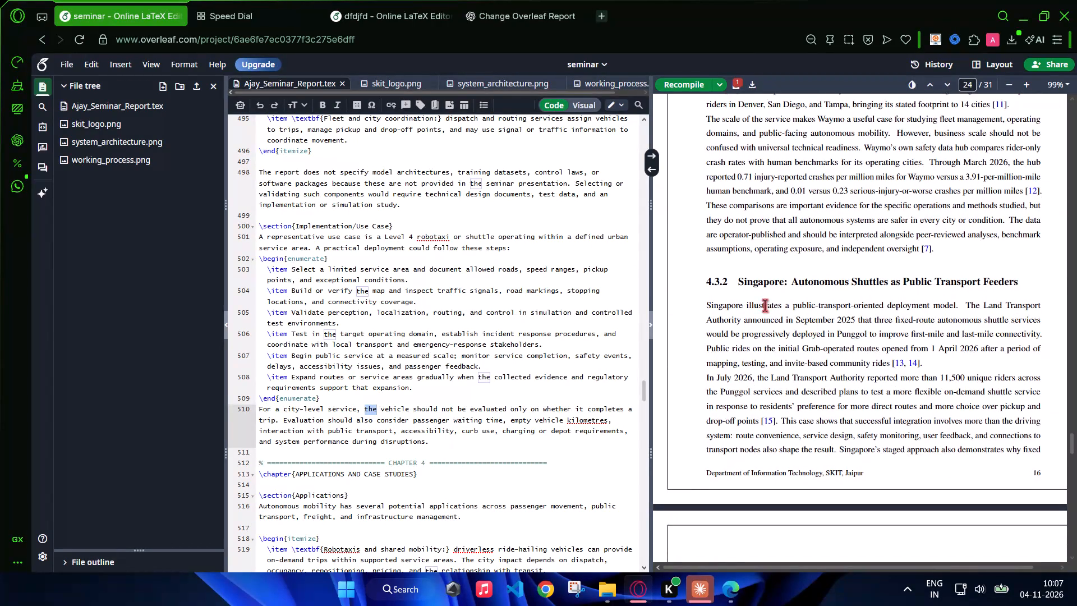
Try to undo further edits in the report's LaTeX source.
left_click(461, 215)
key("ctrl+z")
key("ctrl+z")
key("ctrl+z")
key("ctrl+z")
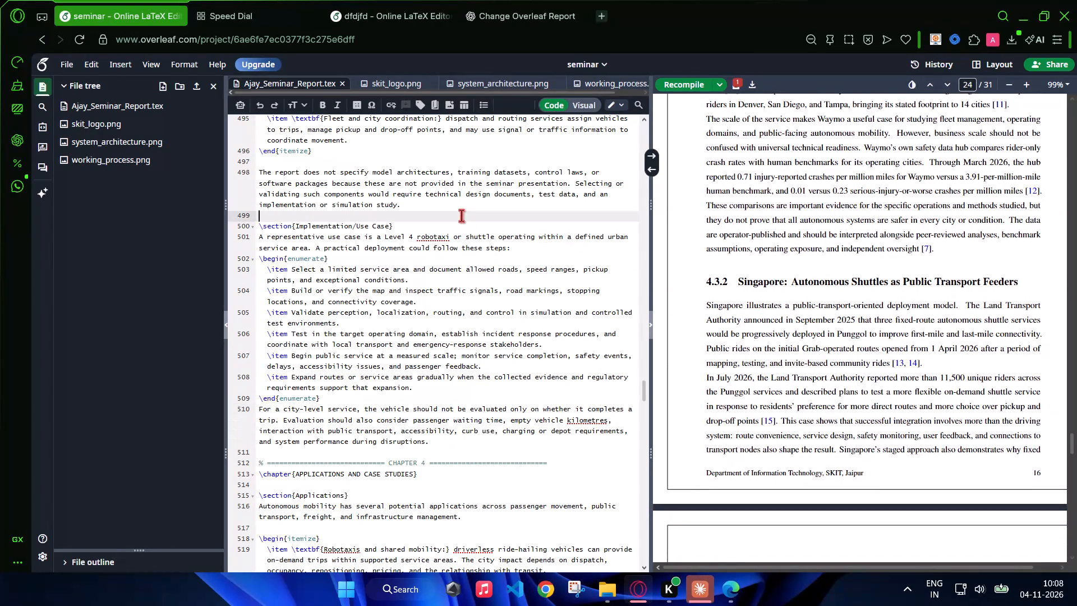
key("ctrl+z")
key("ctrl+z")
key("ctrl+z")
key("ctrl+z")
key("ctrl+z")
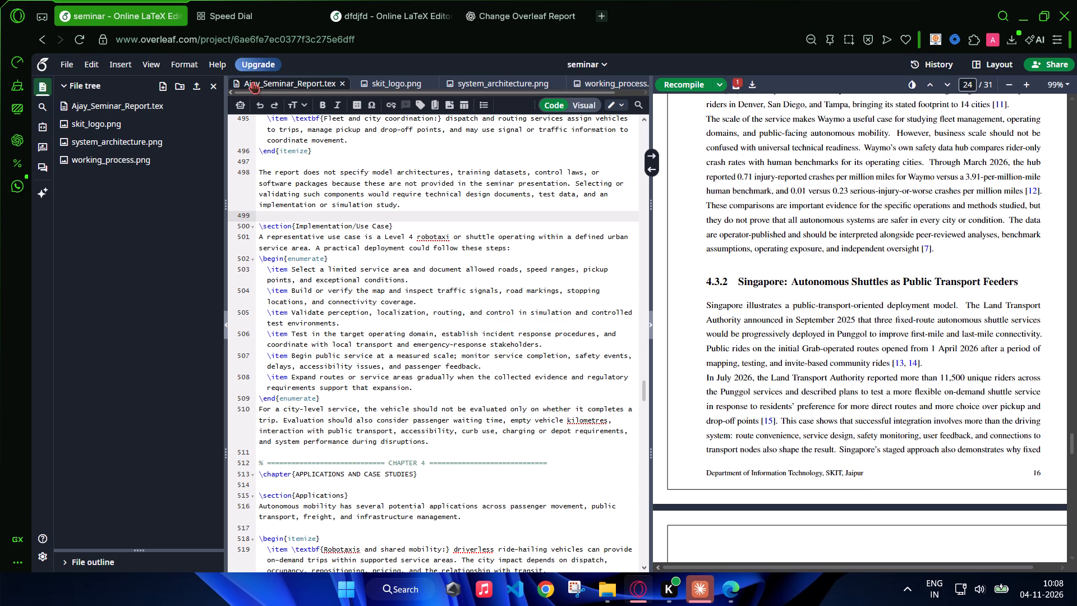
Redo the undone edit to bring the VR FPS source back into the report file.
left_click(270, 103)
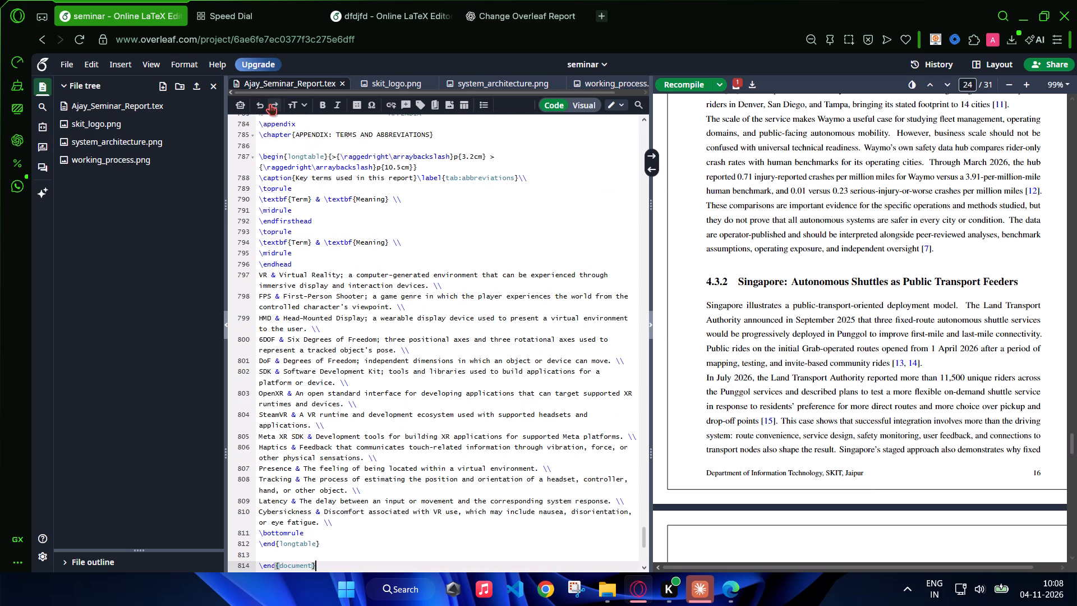
Recompile the seminar report from the VR FPS source.
scroll(476, 309, "up", 6)
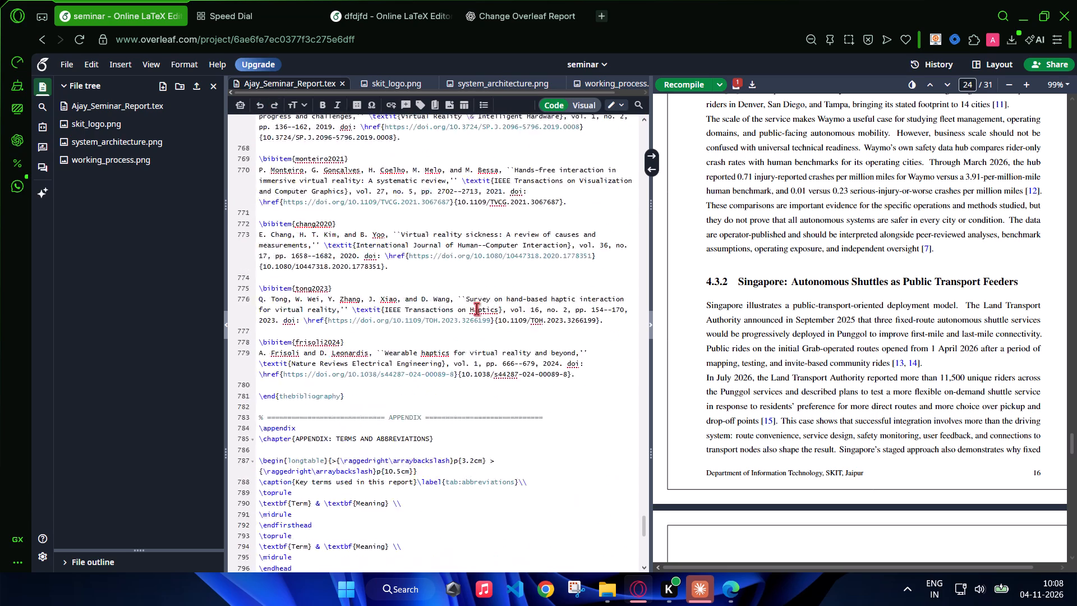
scroll(476, 309, "up", 1)
left_click(678, 86)
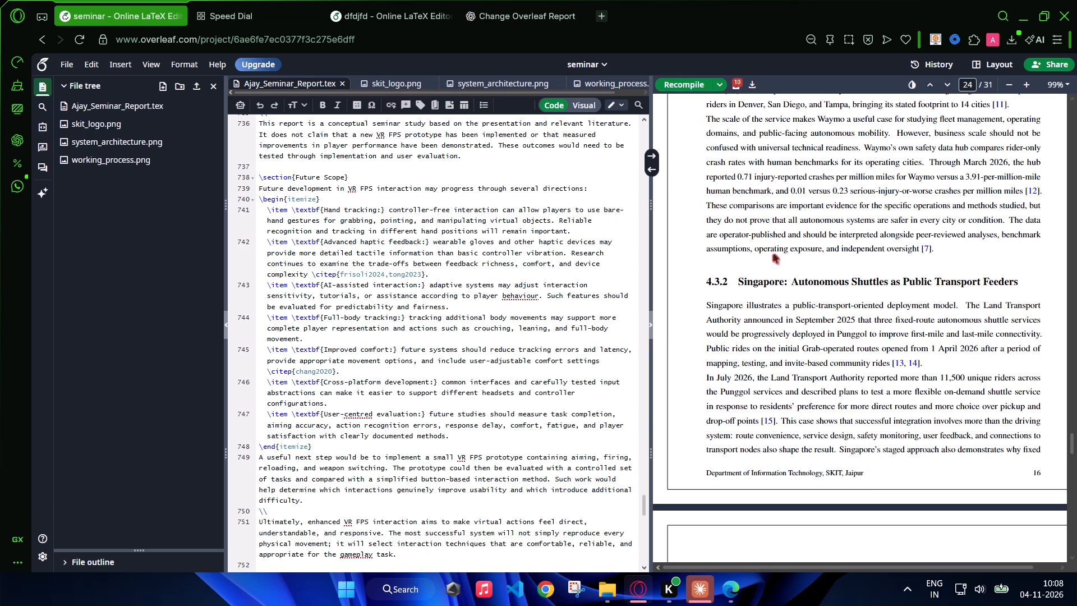
Examine Chapter 3 of the recompiled VR FPS report, from the System Architecture section through Algorithms / Models, for the diagrams.
scroll(774, 254, "down", 4)
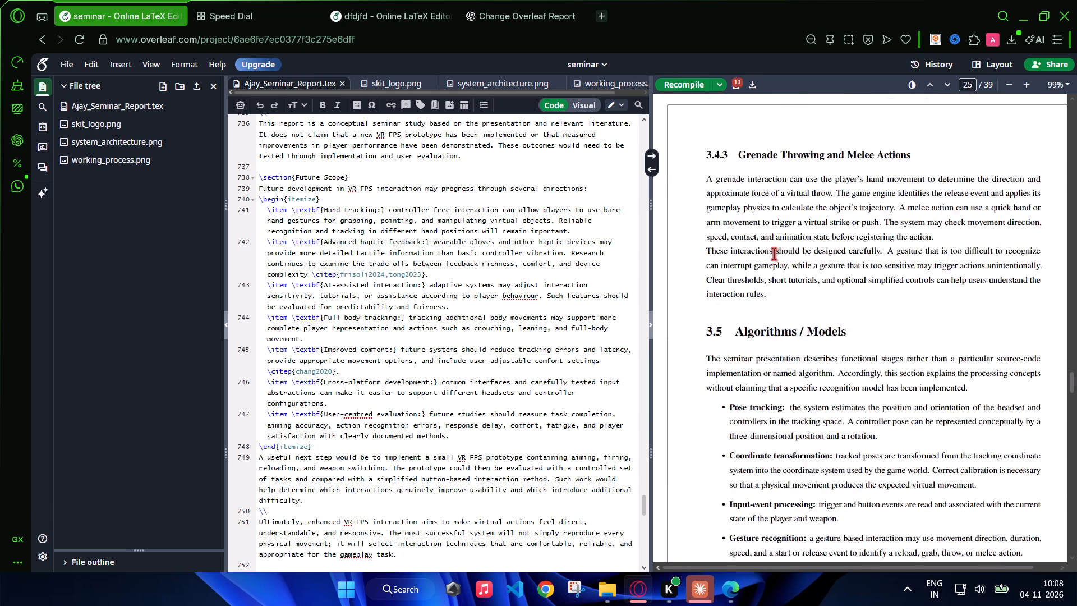
scroll(774, 254, "down", 5)
scroll(774, 254, "up", 8)
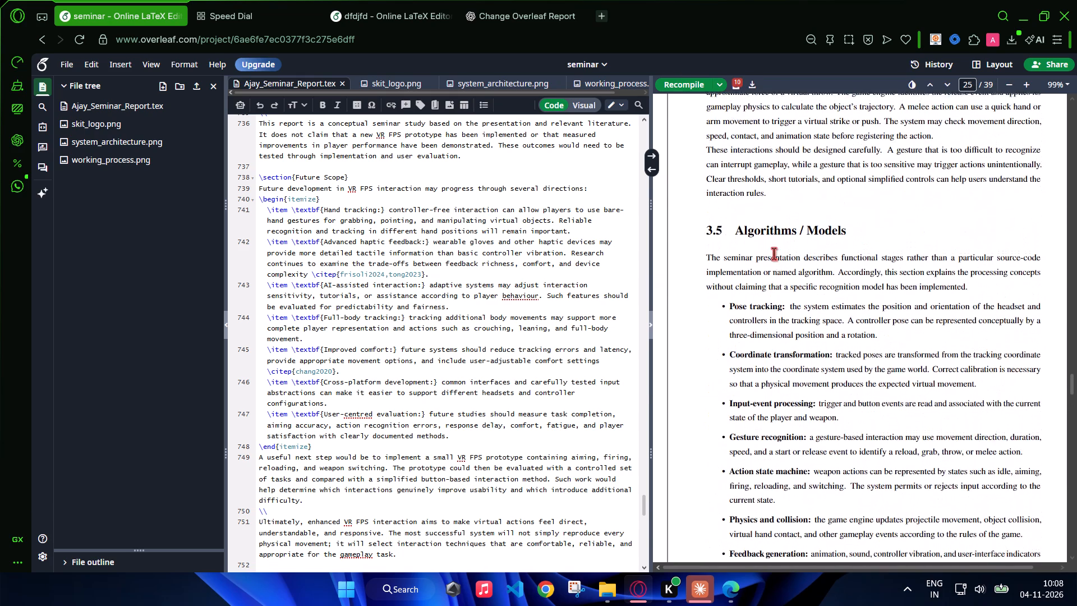
scroll(774, 254, "up", 13)
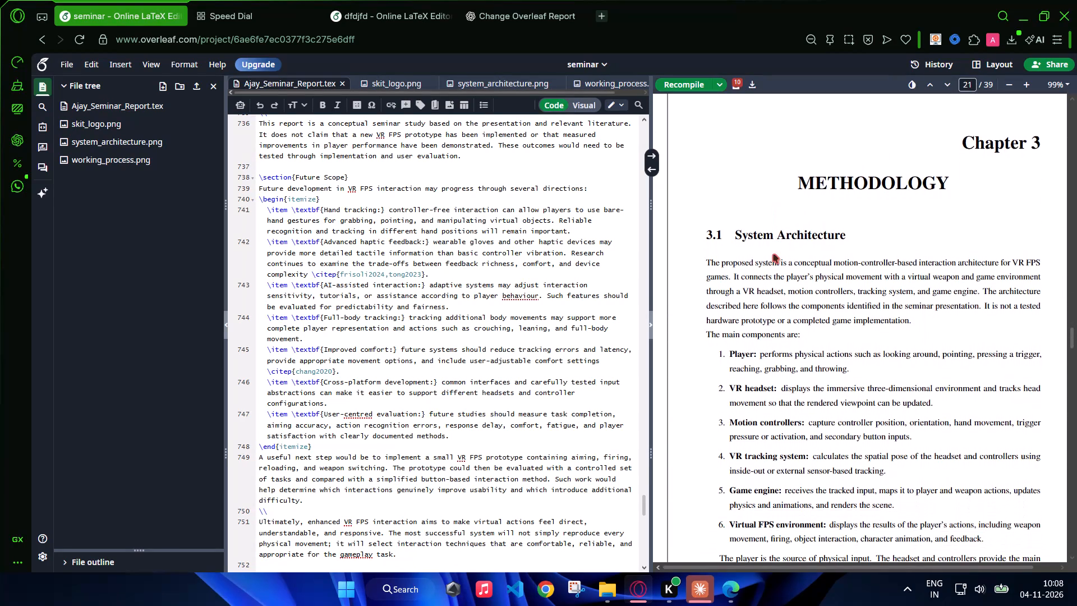
scroll(774, 254, "down", 1)
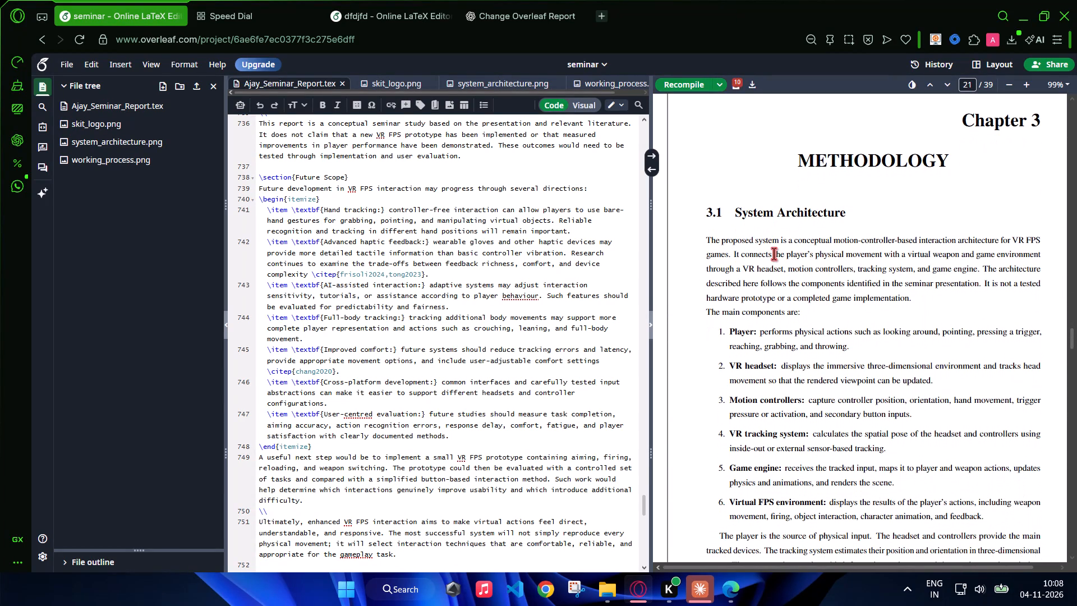
Look through the report's LaTeX source for the system architecture figure block in the Chapter 3 METHODOLOGY section.
scroll(431, 323, "down", 4)
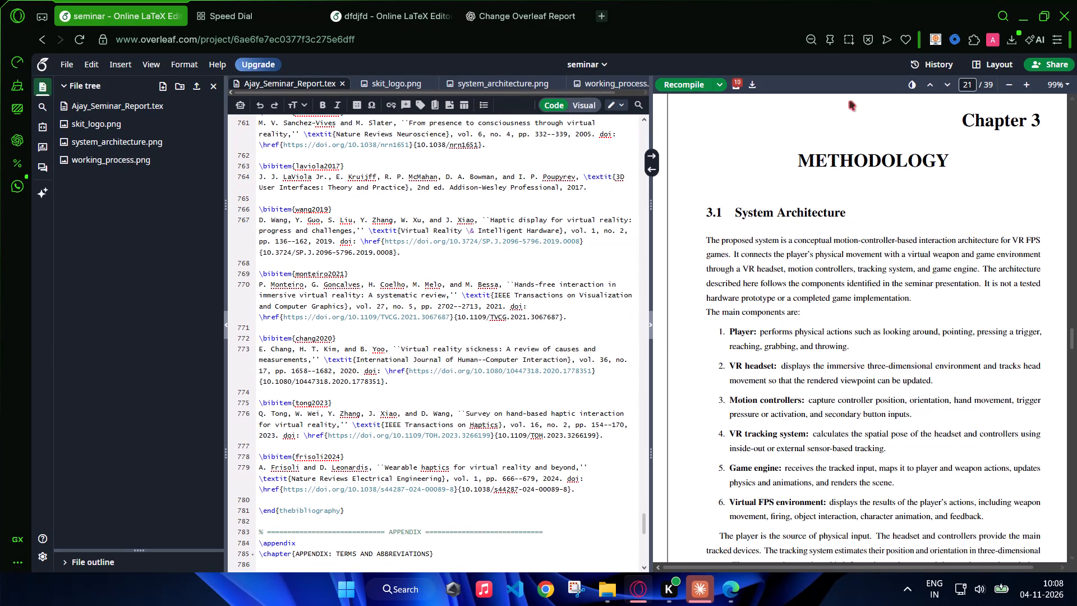
scroll(431, 282, "down", 4)
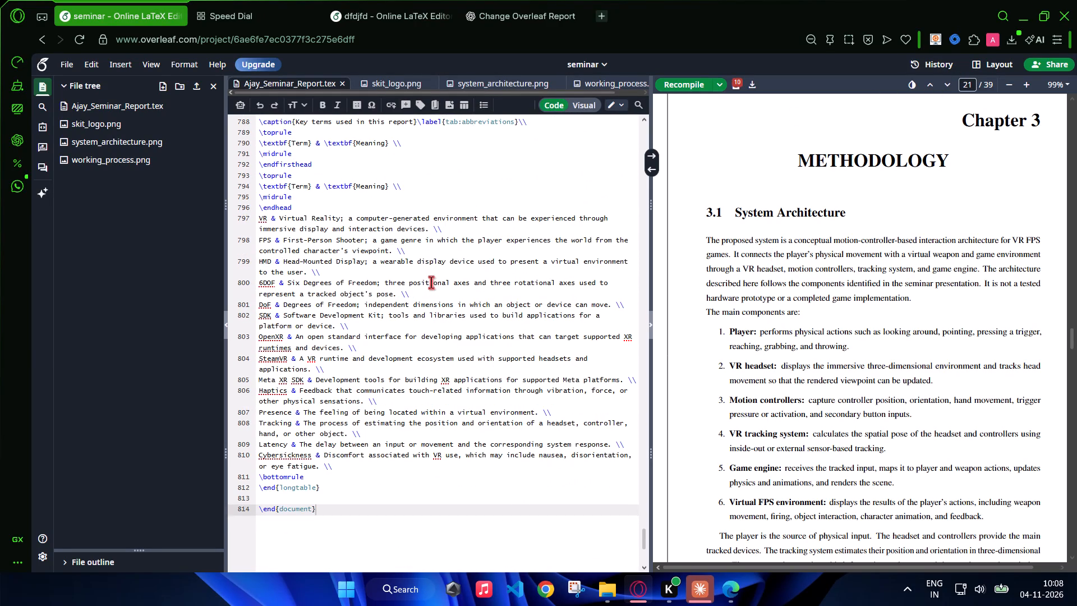
scroll(325, 338, "down", 2)
scroll(325, 338, "up", 12)
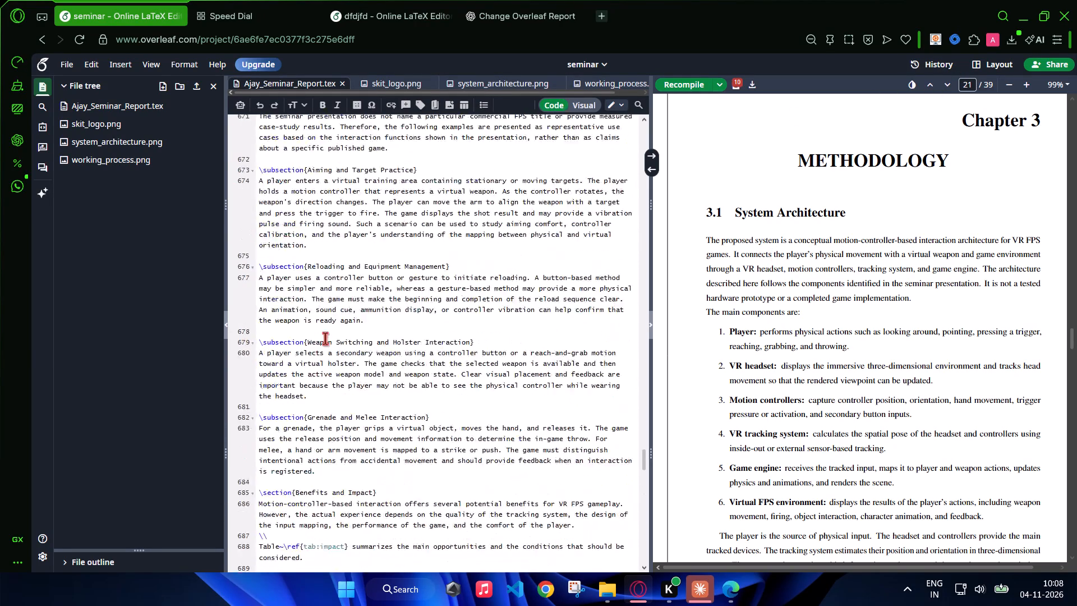
scroll(325, 338, "up", 9)
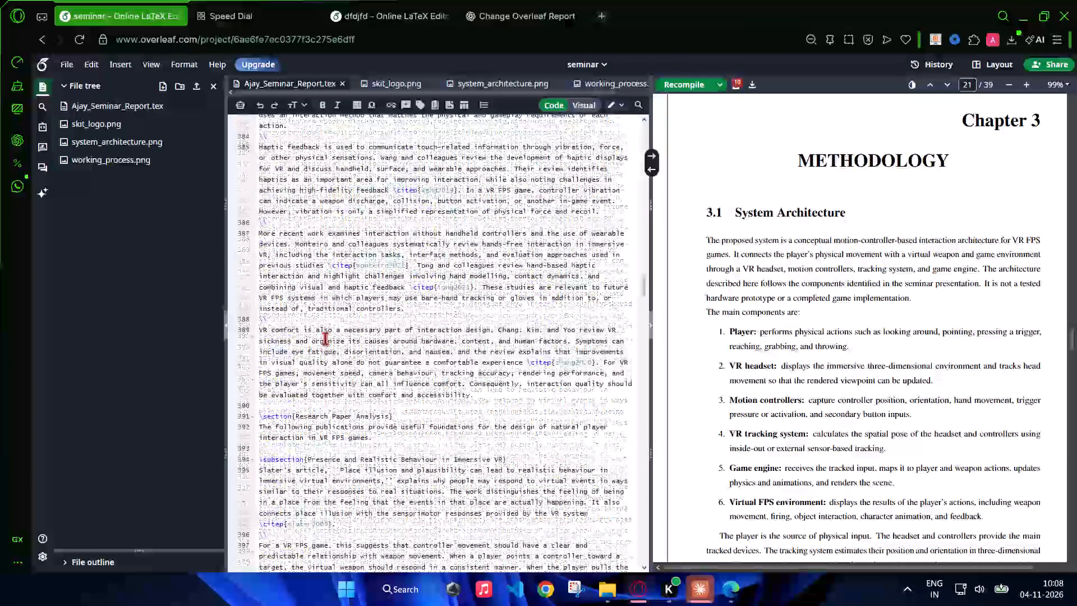
scroll(325, 338, "up", 2)
scroll(325, 338, "down", 5)
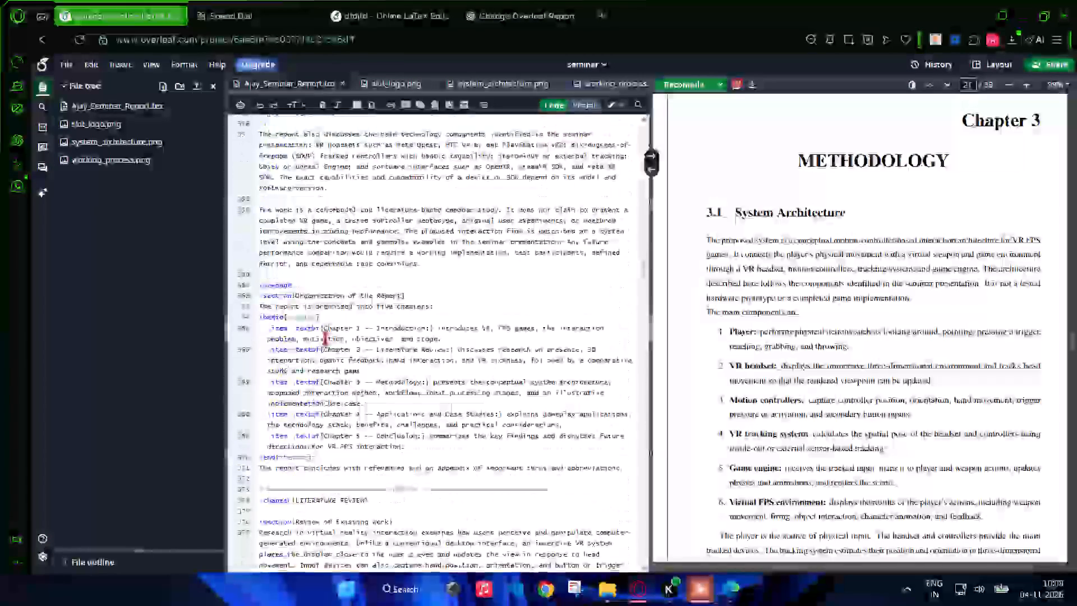
scroll(325, 338, "down", 7)
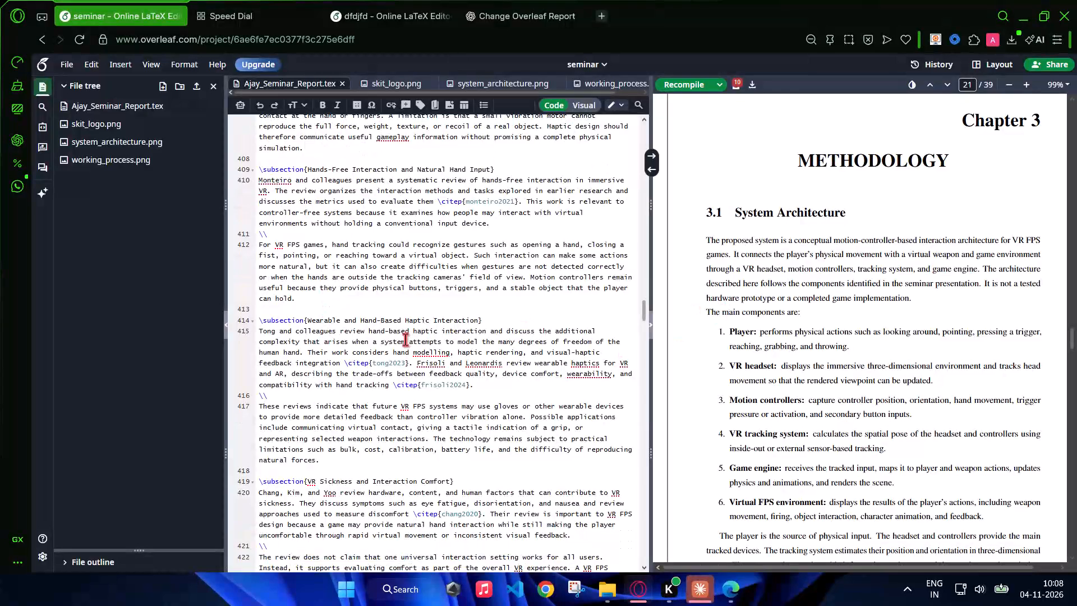
scroll(405, 339, "down", 8)
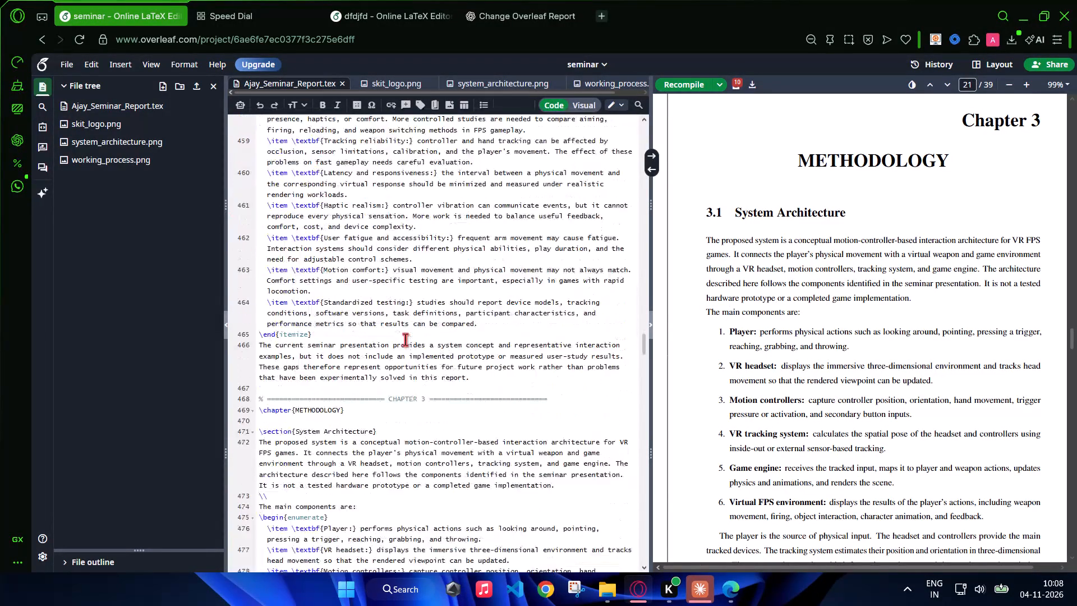
scroll(405, 339, "down", 3)
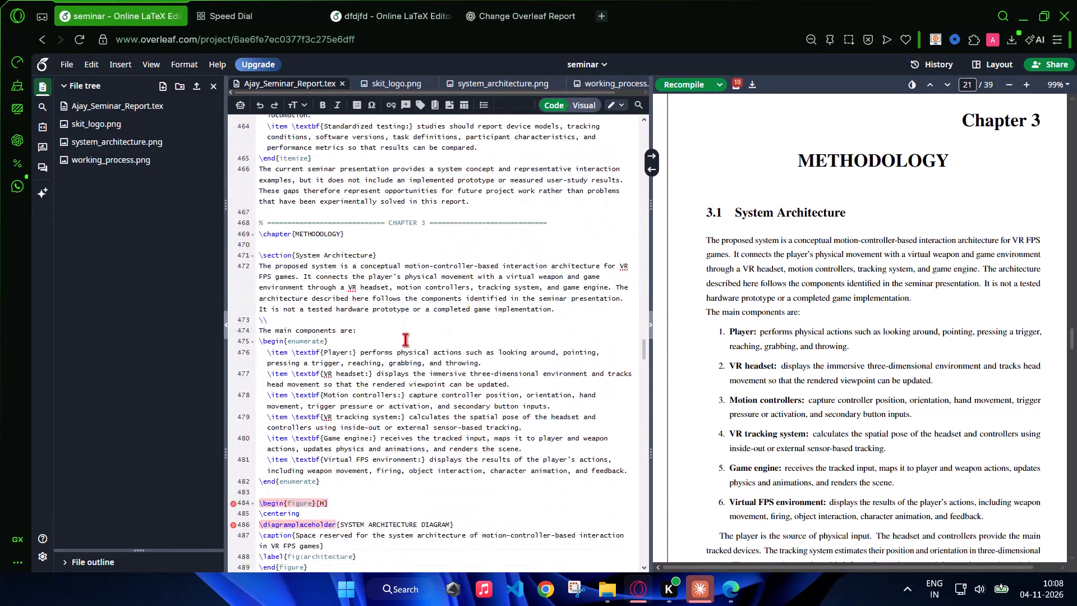
scroll(405, 339, "down", 1)
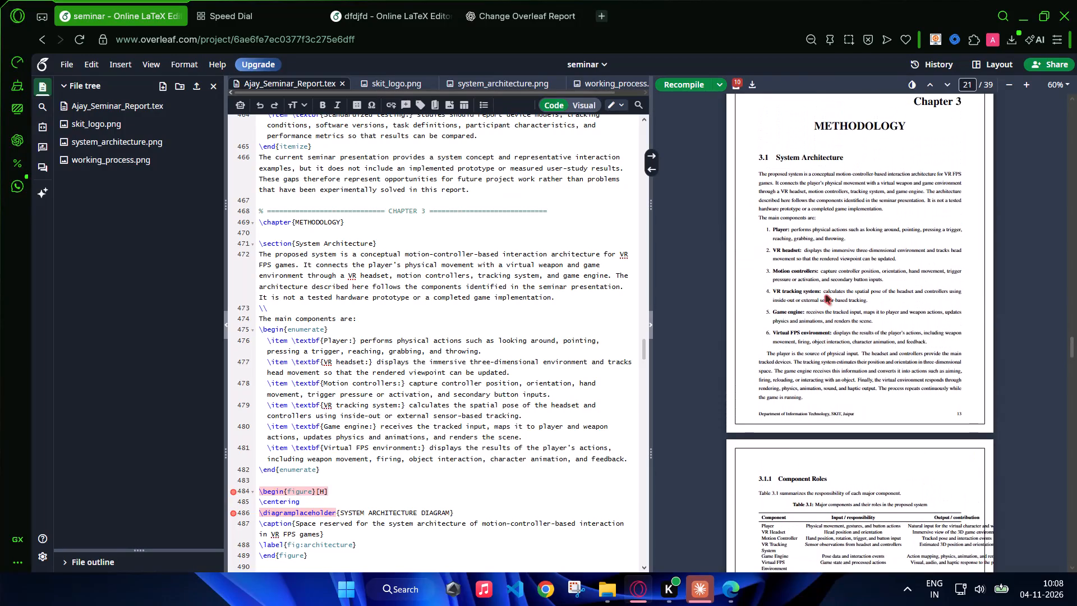
Compare the compiled System Architecture page with the source lines around the SYSTEM ARCHITECTURE DIAGRAM placeholder figure.
scroll(826, 295, "up", 1)
scroll(826, 295, "down", 3)
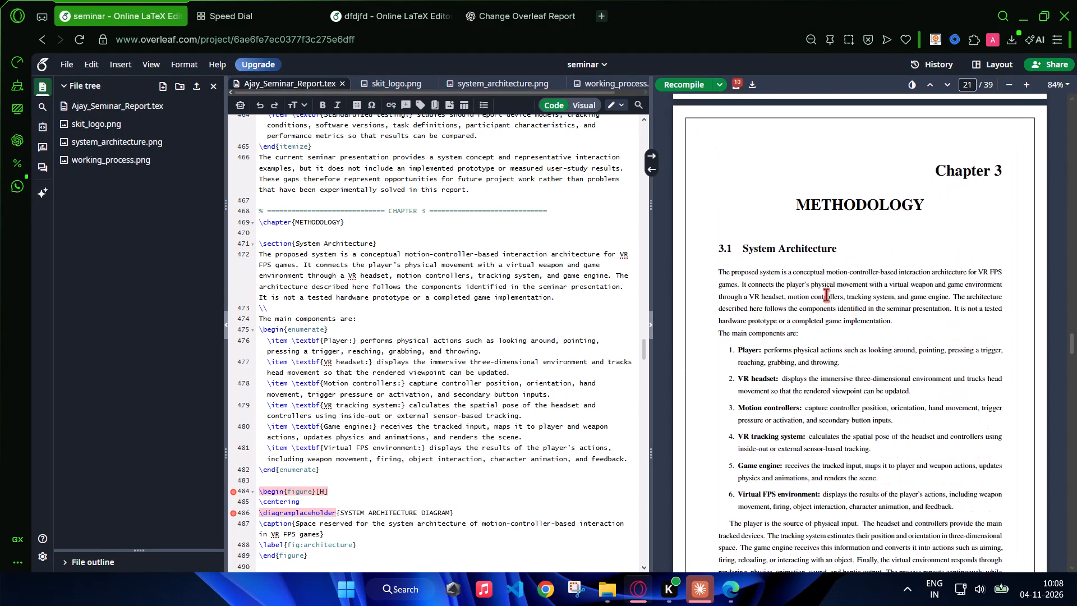
scroll(826, 295, "down", 1)
scroll(464, 300, "down", 1)
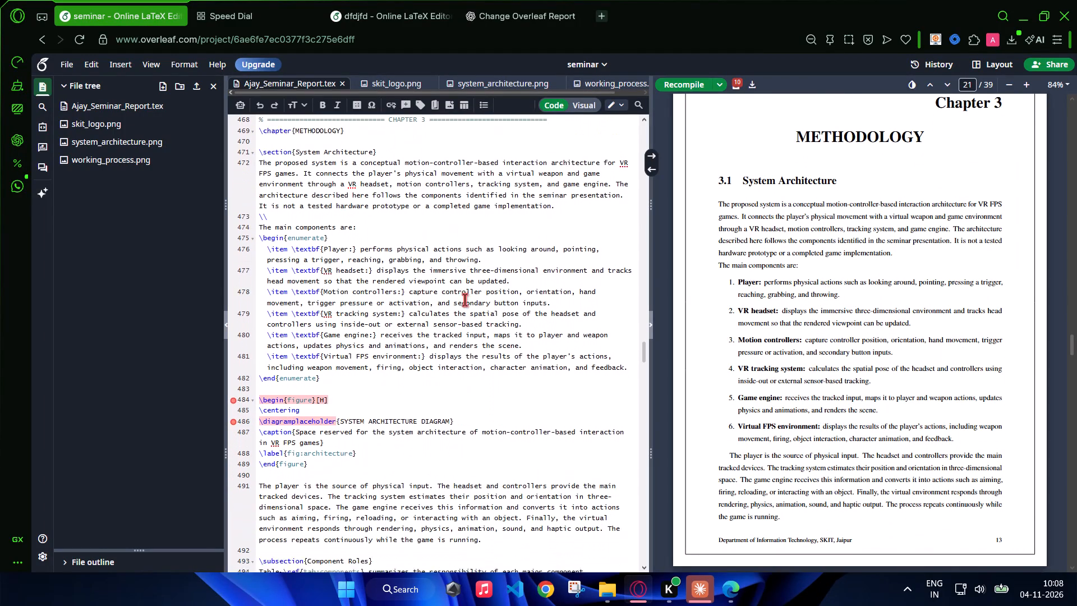
scroll(464, 300, "down", 2)
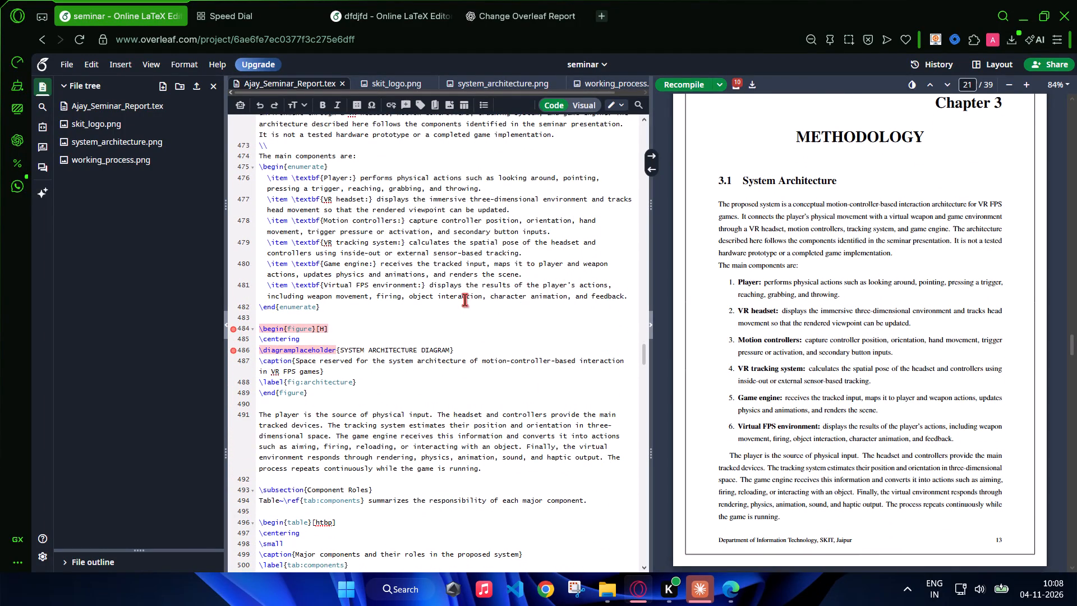
scroll(464, 300, "down", 2)
scroll(464, 300, "up", 2)
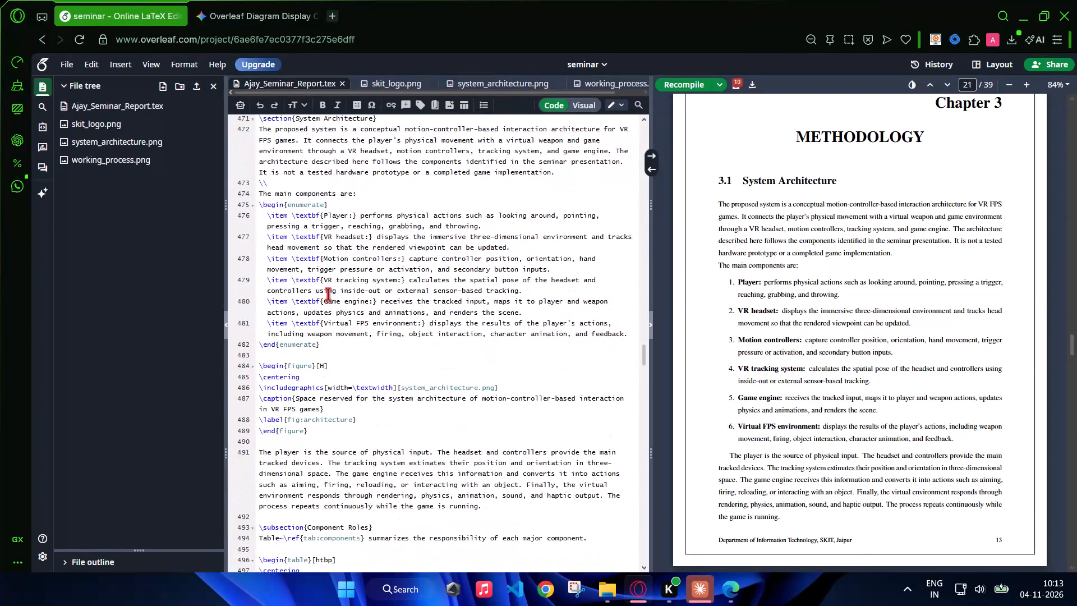
scroll(328, 294, "up", 6)
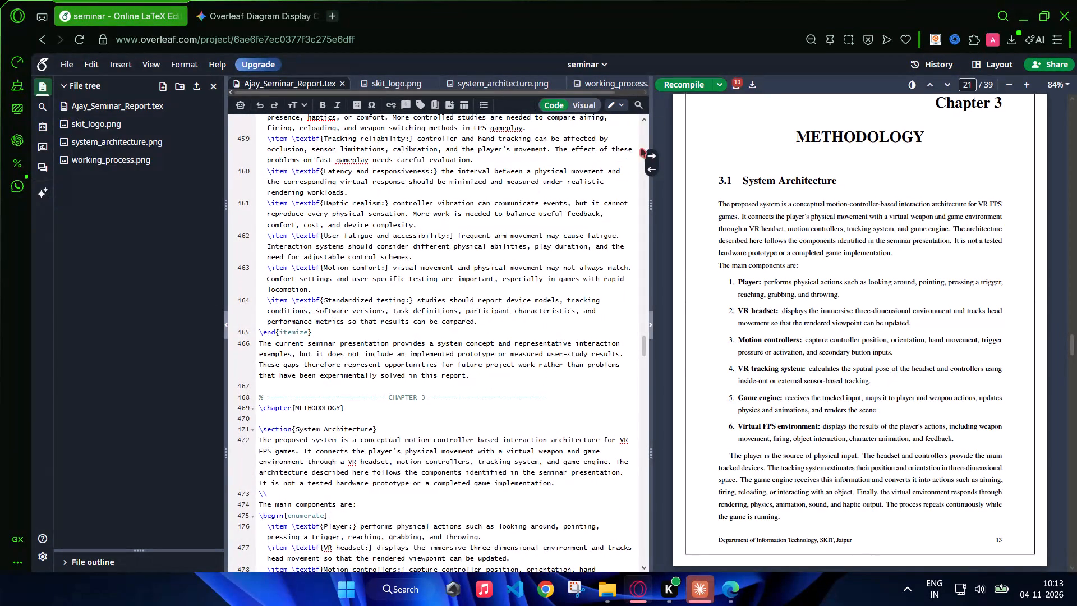
left_click(682, 82)
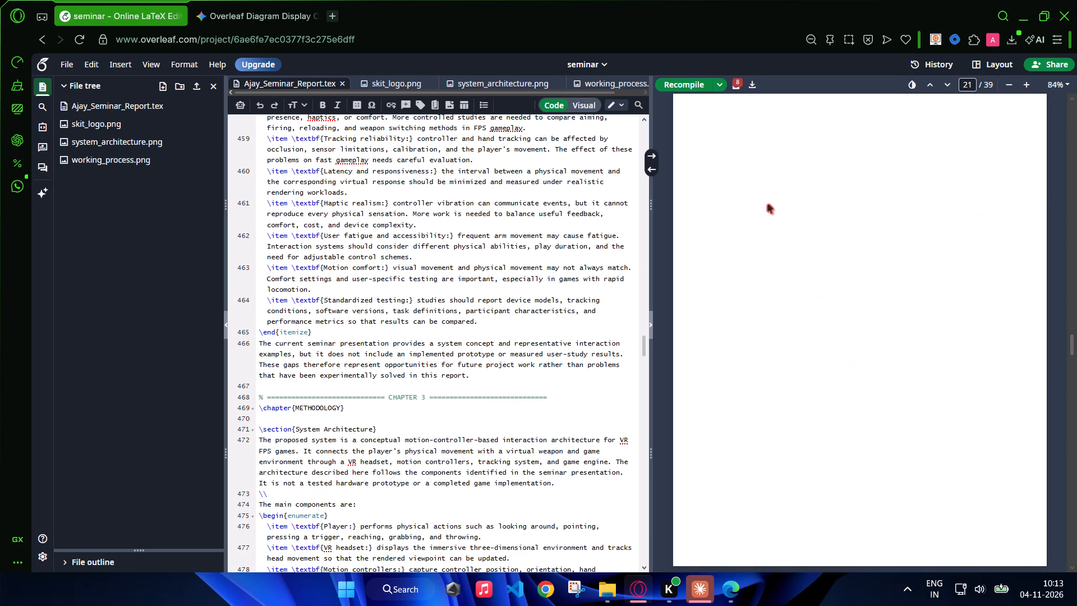
Examine the Chapter 3 pages of the compiled PDF for the architecture and workflow diagrams and the table layout.
scroll(768, 204, "up", 1)
scroll(768, 204, "down", 7)
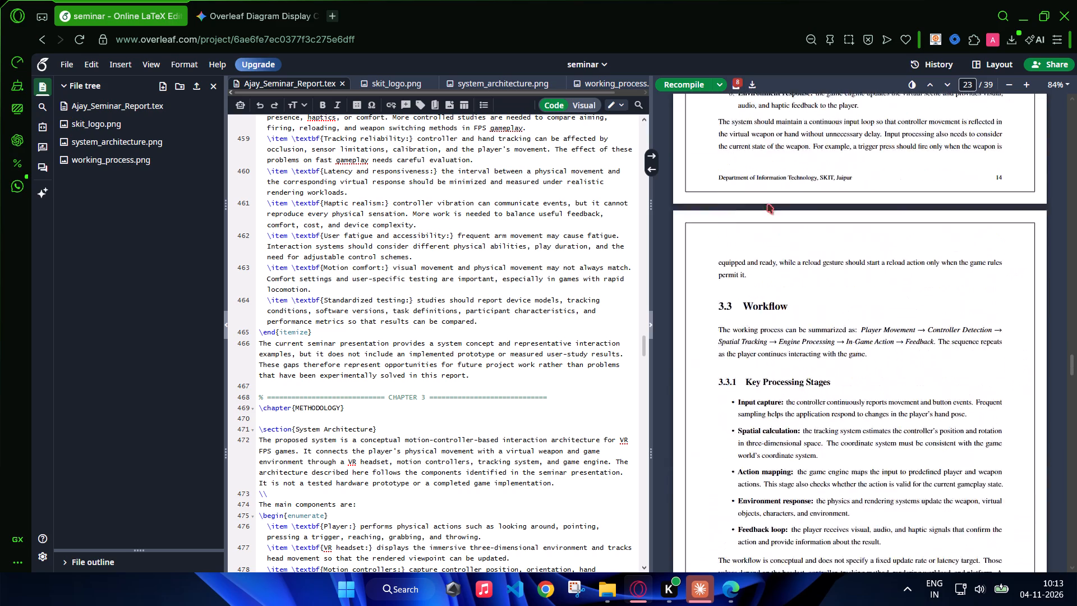
scroll(768, 204, "down", 7)
scroll(768, 204, "up", 3)
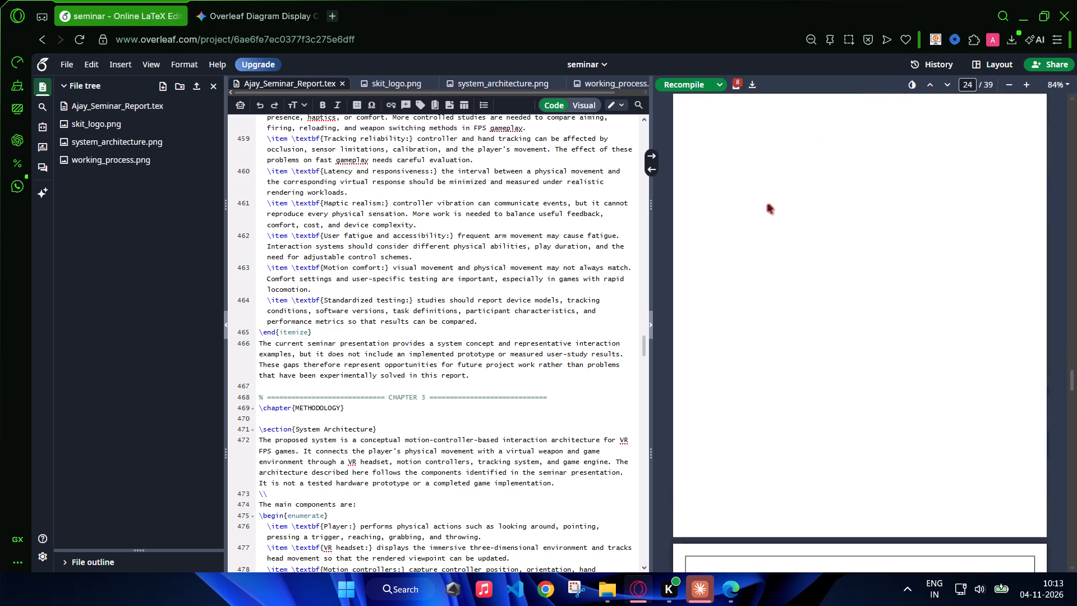
scroll(768, 204, "up", 2)
scroll(768, 204, "down", 11)
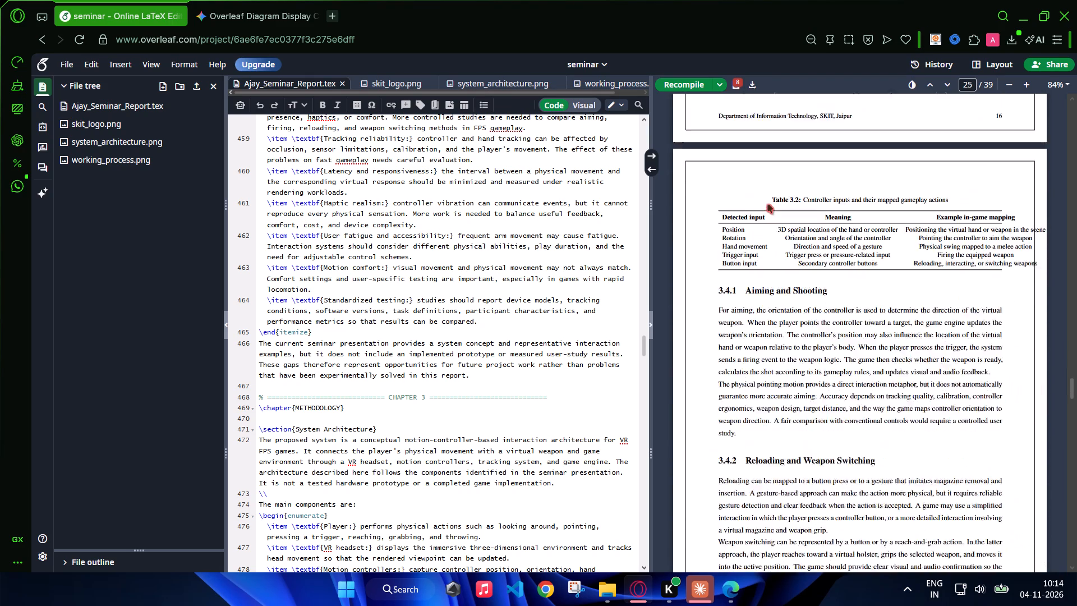
Examine the Chapter 3 pages of the compiled PDF, from System Architecture to Implementation / Use Case, for diagram placement and table widths.
scroll(768, 204, "down", 4)
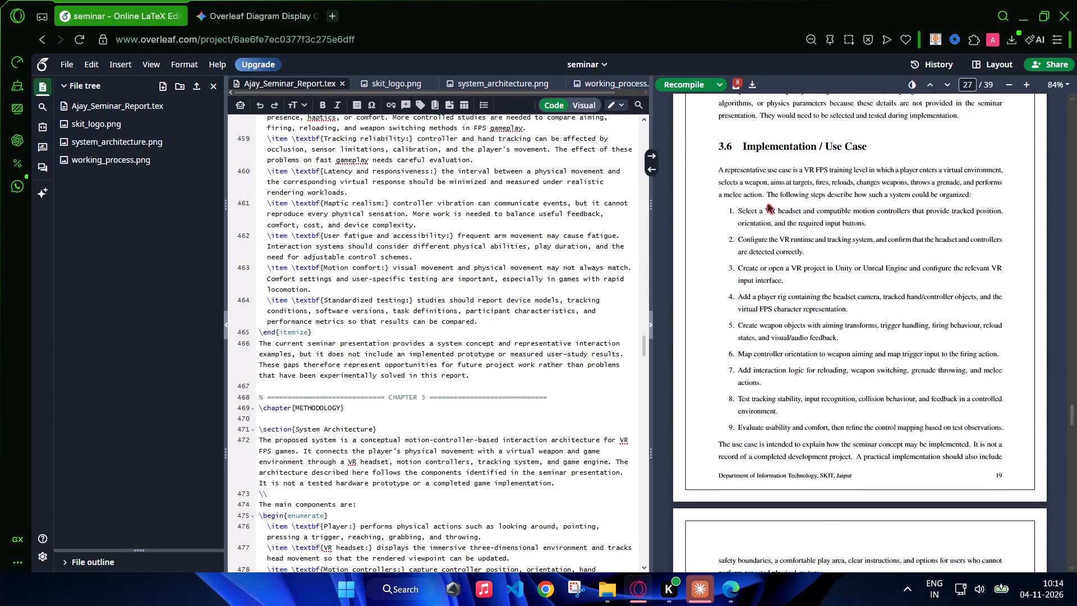
scroll(768, 204, "up", 6)
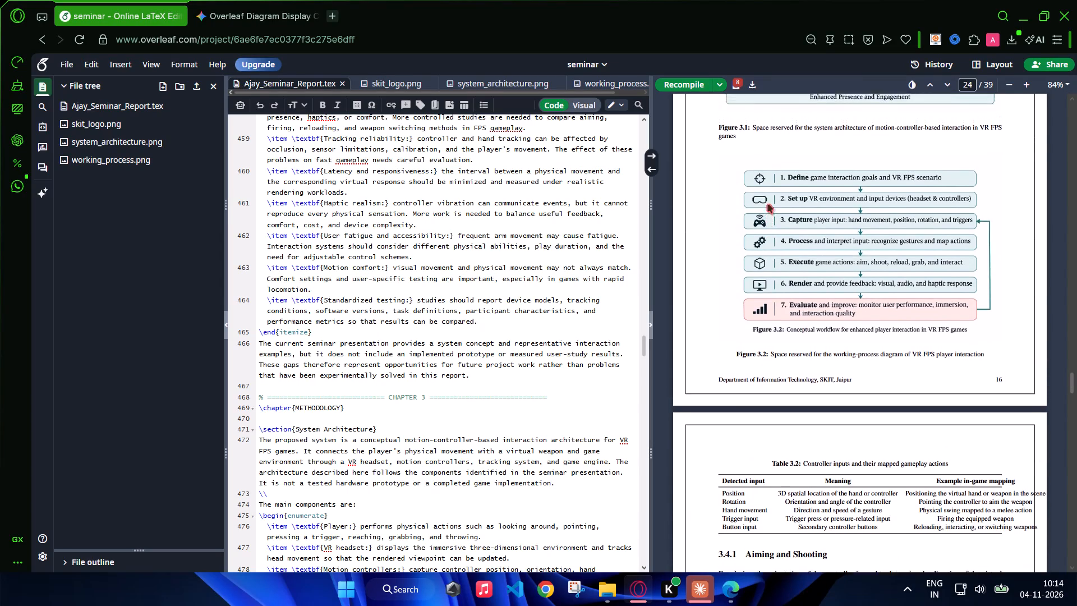
scroll(768, 204, "up", 3)
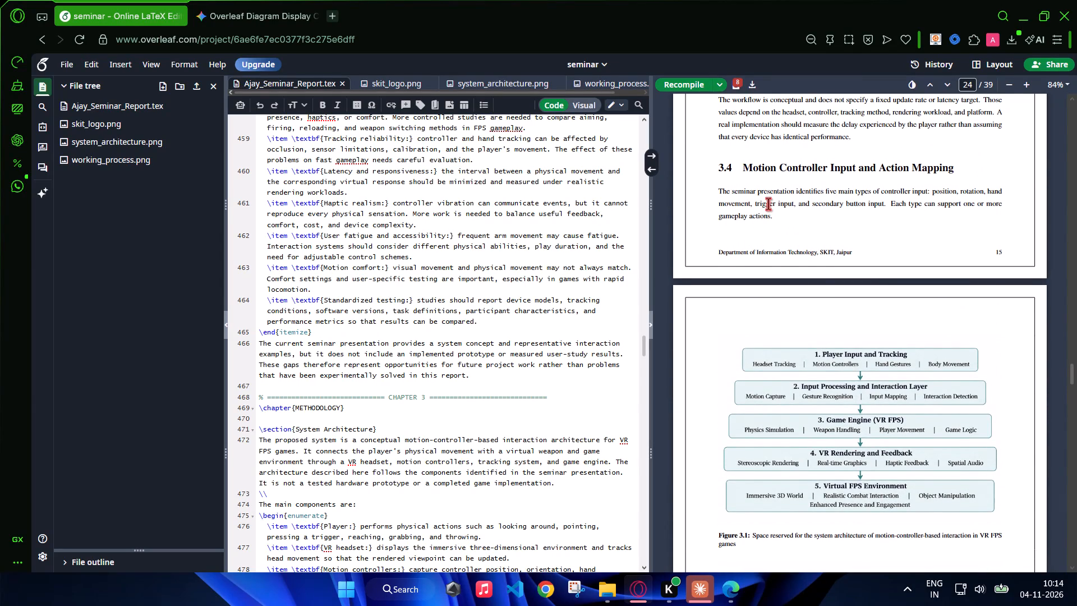
scroll(768, 204, "down", 1)
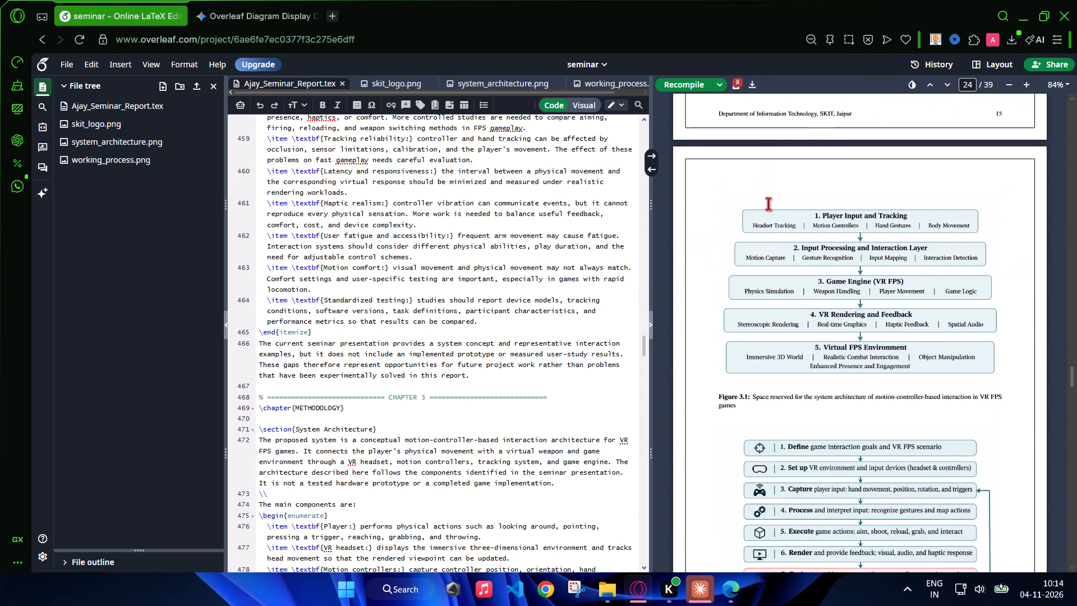
scroll(768, 204, "down", 1)
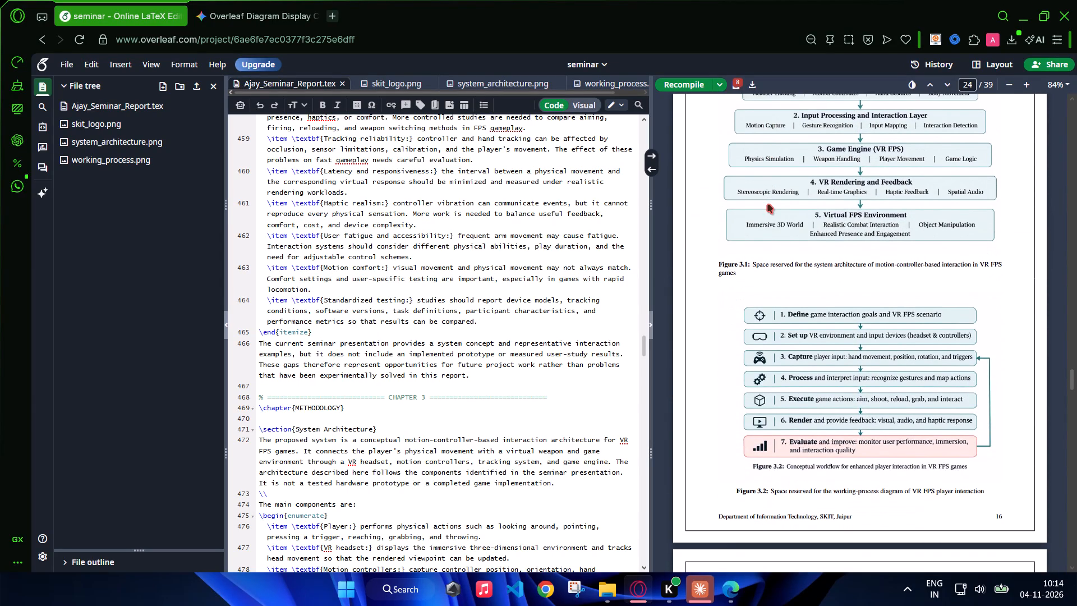
scroll(768, 204, "up", 9)
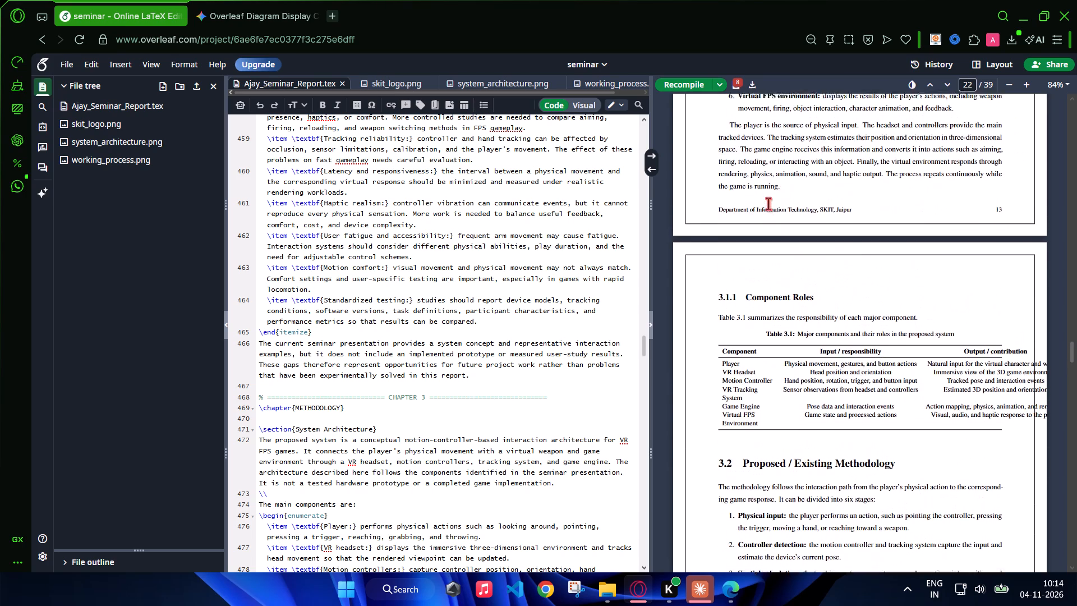
scroll(768, 204, "up", 2)
scroll(768, 204, "down", 2)
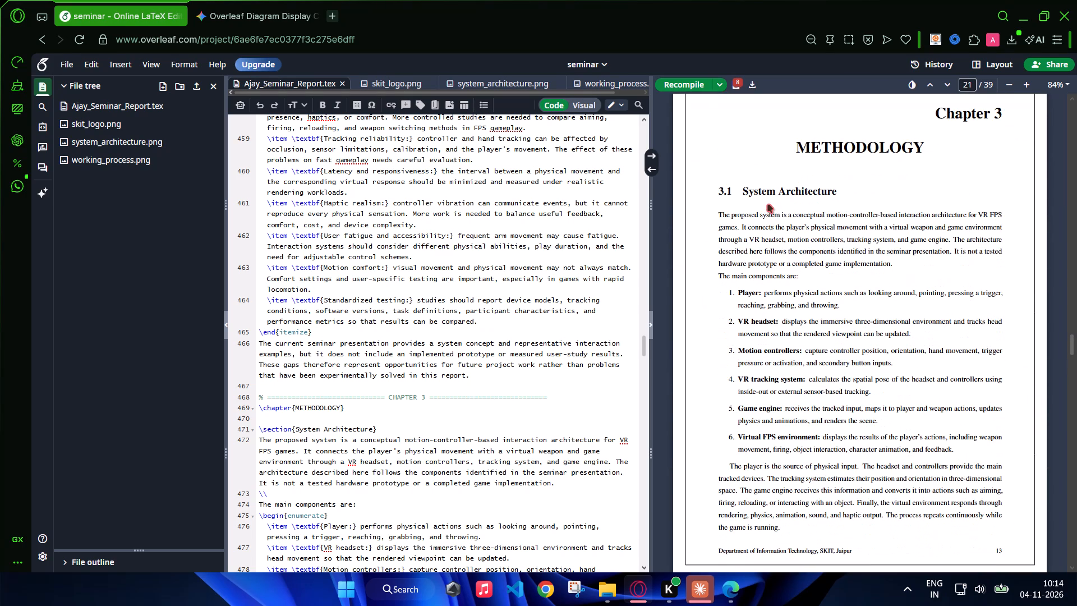
scroll(768, 204, "down", 10)
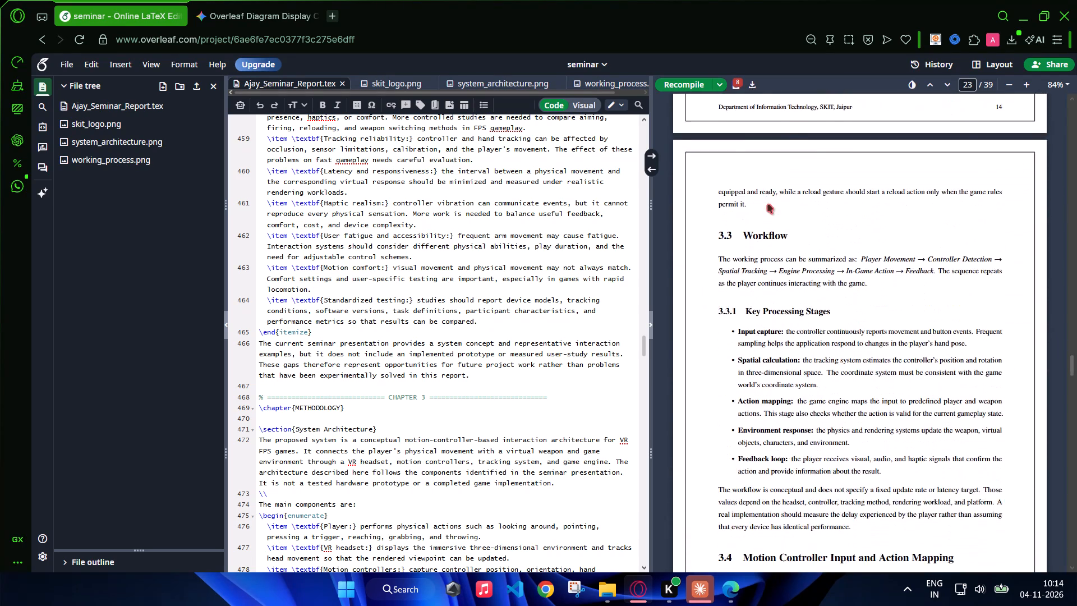
scroll(768, 204, "down", 8)
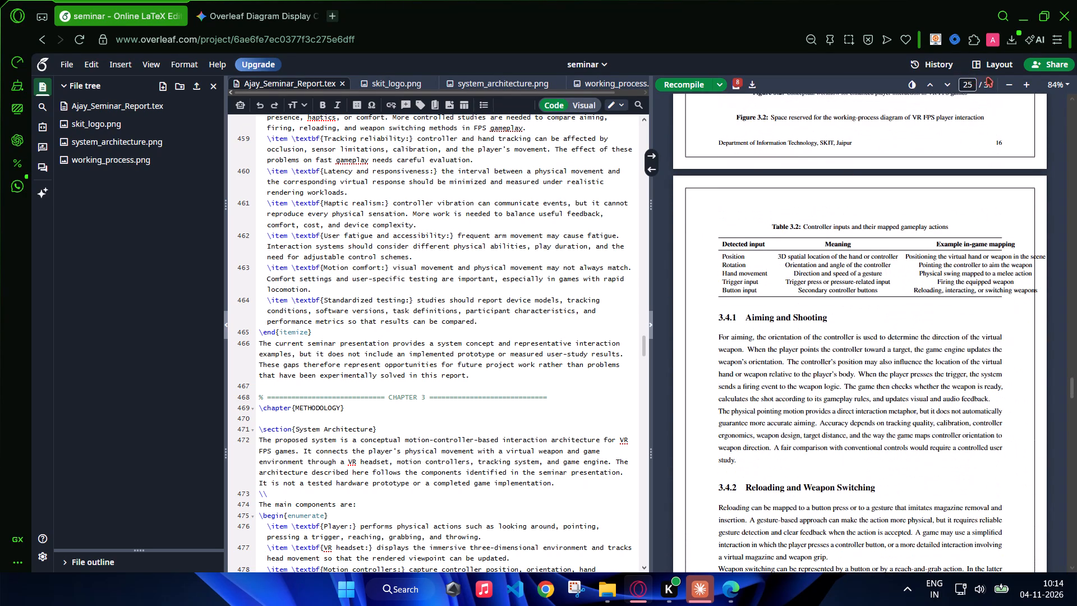
Look through the remaining pages of the compiled PDF, covering the Chapter 4 tables, the Chapter 5 conclusion and the glossary.
scroll(845, 316, "down", 13)
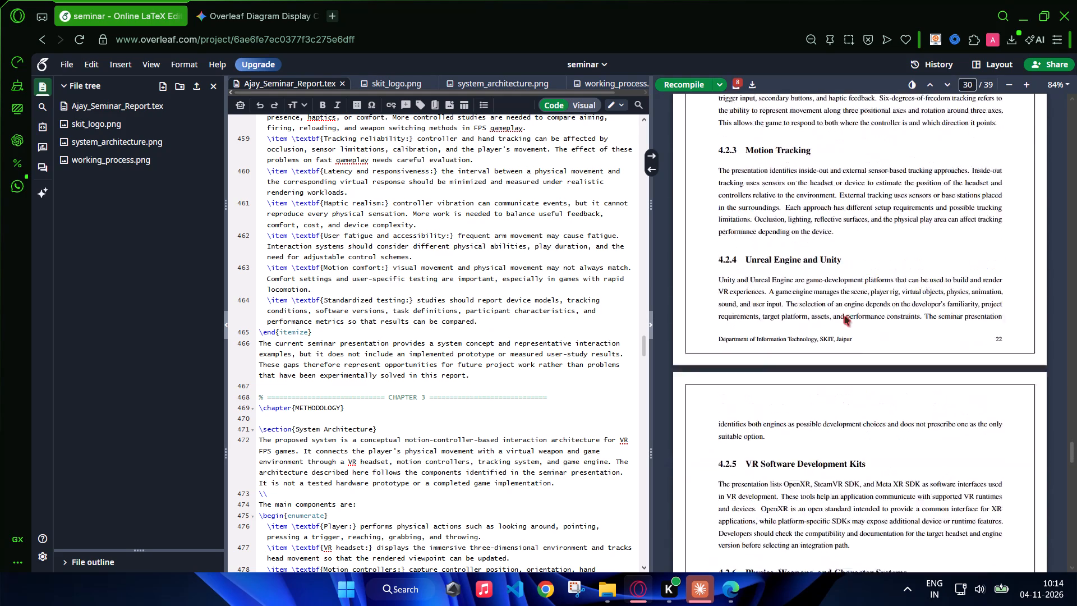
scroll(845, 316, "down", 9)
scroll(845, 316, "up", 1)
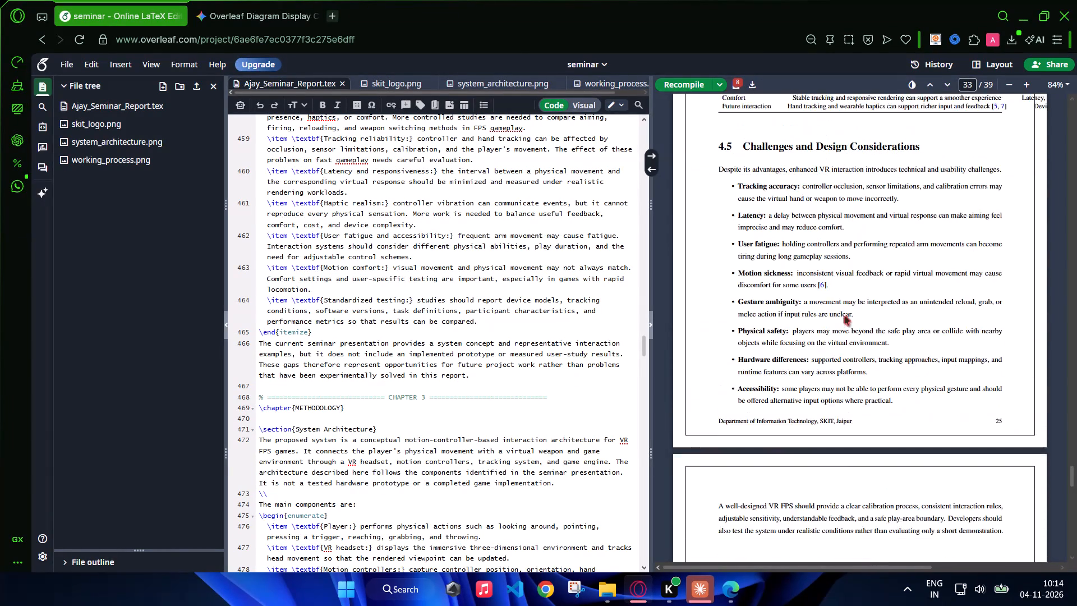
scroll(845, 316, "down", 6)
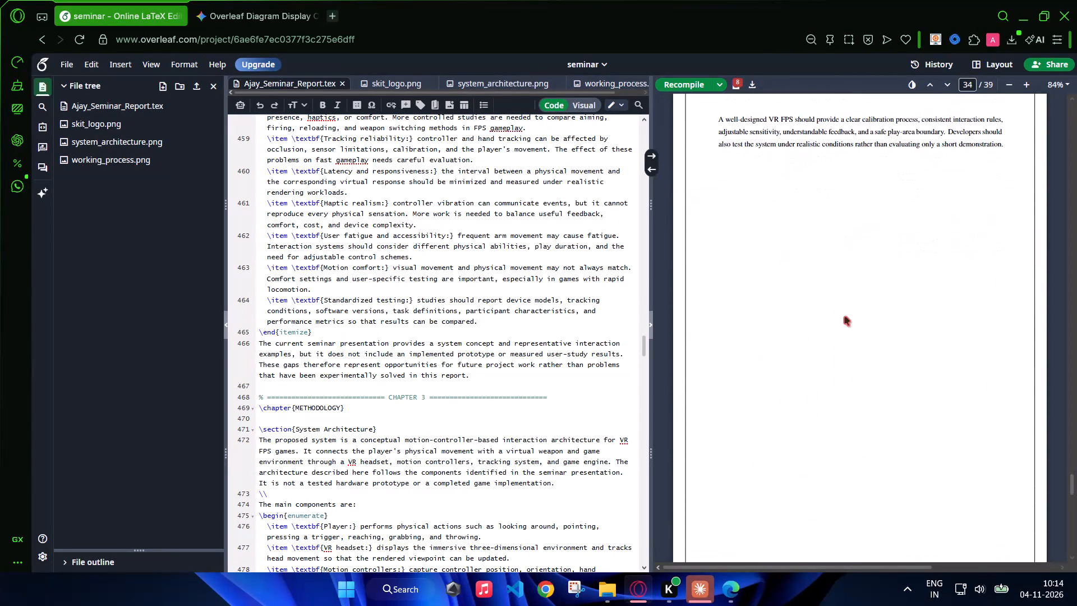
scroll(845, 316, "down", 2)
scroll(845, 316, "up", 6)
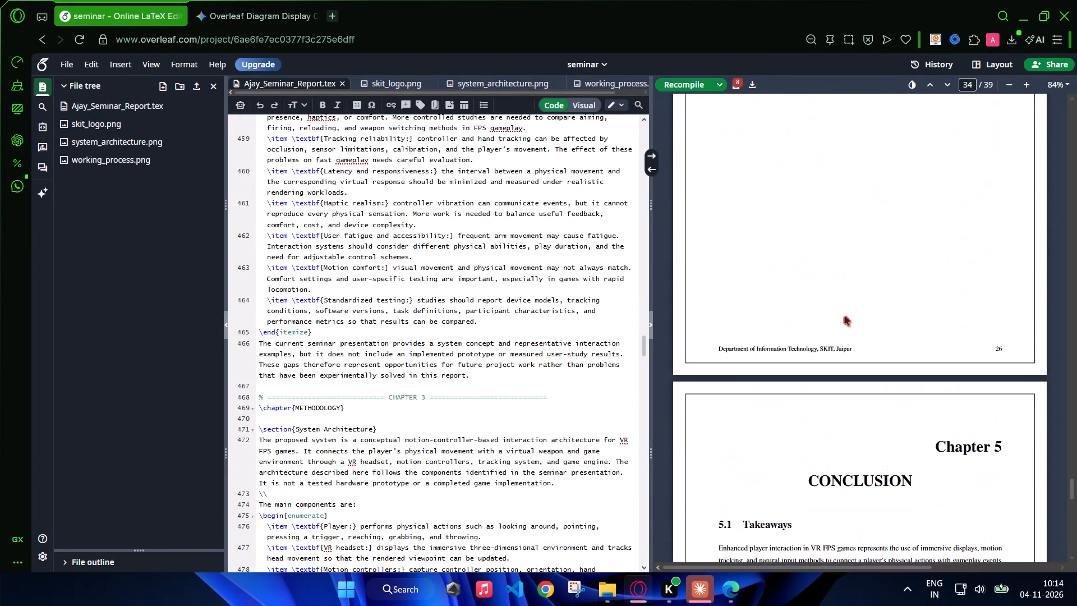
scroll(845, 316, "up", 3)
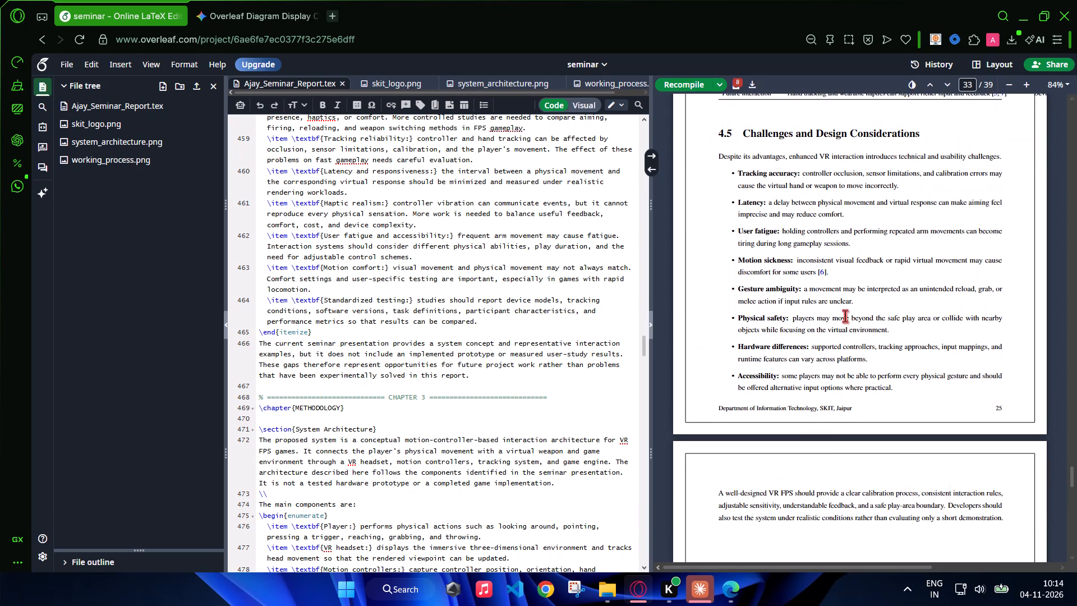
scroll(845, 316, "up", 3)
scroll(845, 316, "down", 8)
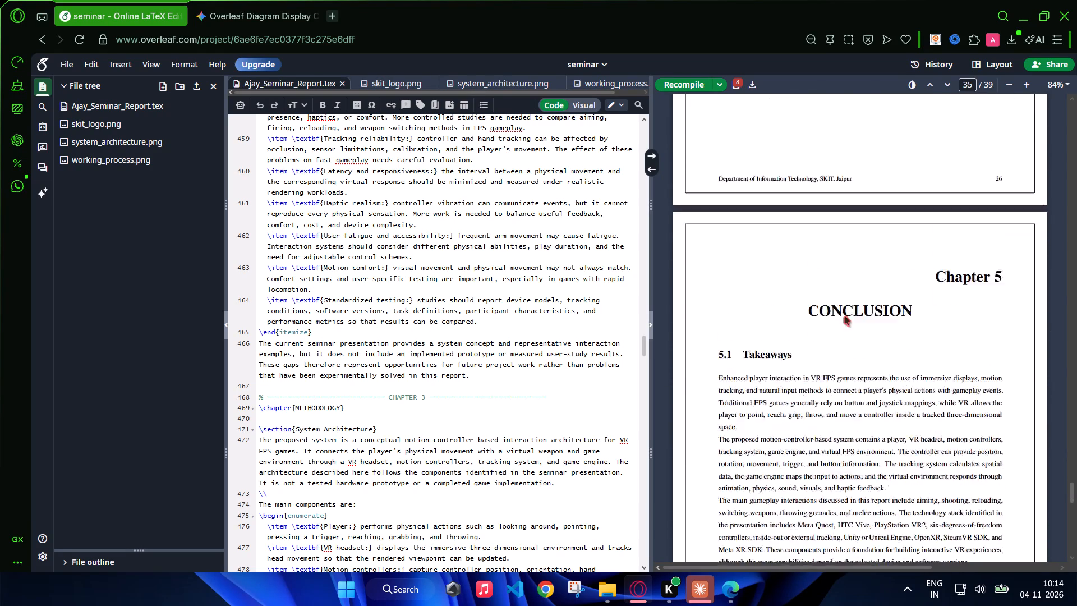
scroll(845, 316, "down", 9)
scroll(756, 217, "up", 3)
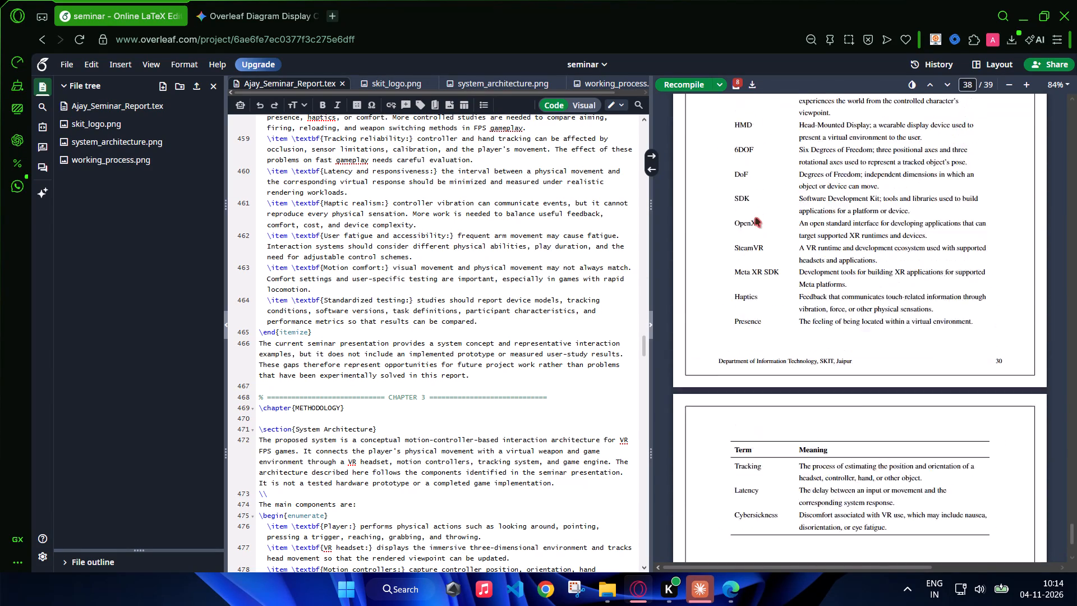
scroll(756, 217, "up", 6)
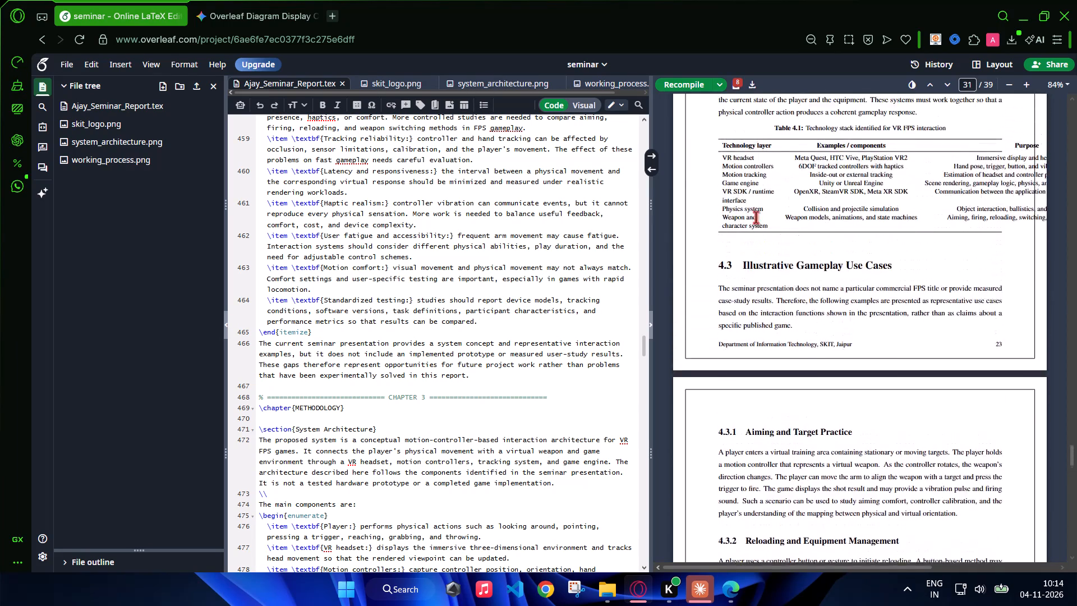
scroll(756, 217, "up", 12)
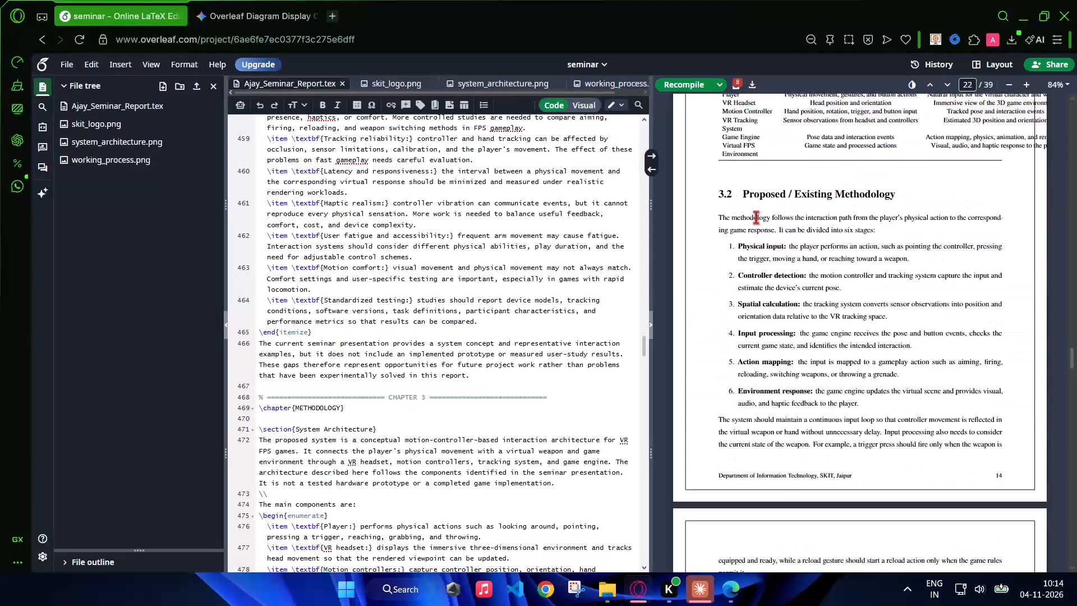
Delete the closing use-case paragraph of Section 3.6, which spills onto a nearly empty page, and its leftover blank line from the source.
scroll(756, 217, "down", 17)
scroll(756, 217, "up", 3)
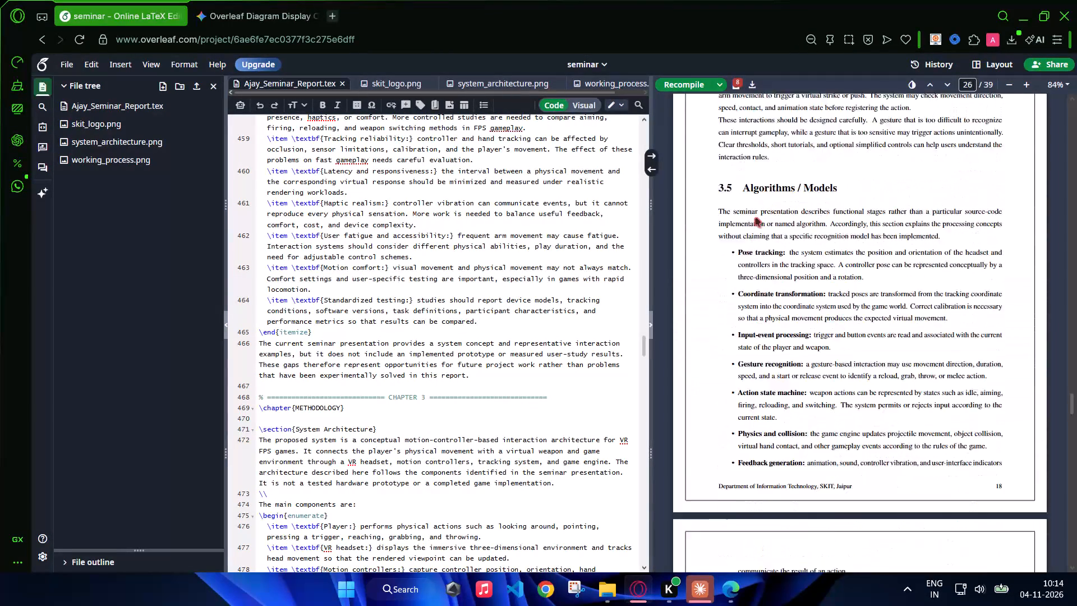
scroll(756, 217, "up", 1)
scroll(756, 217, "down", 8)
scroll(756, 217, "up", 2)
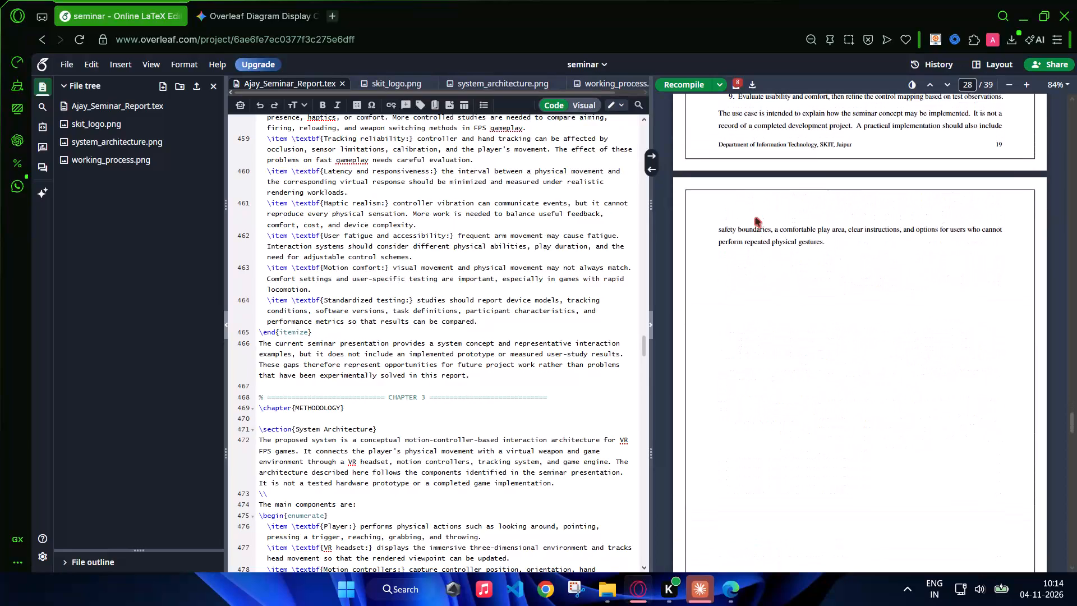
double_click(763, 230)
double_click(763, 230)
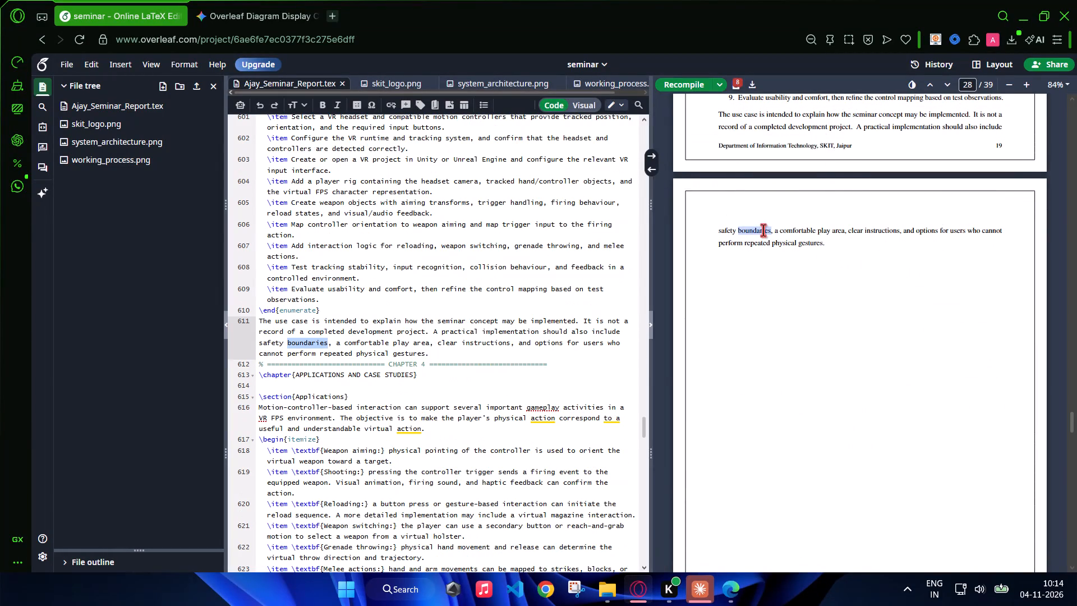
left_click(442, 354)
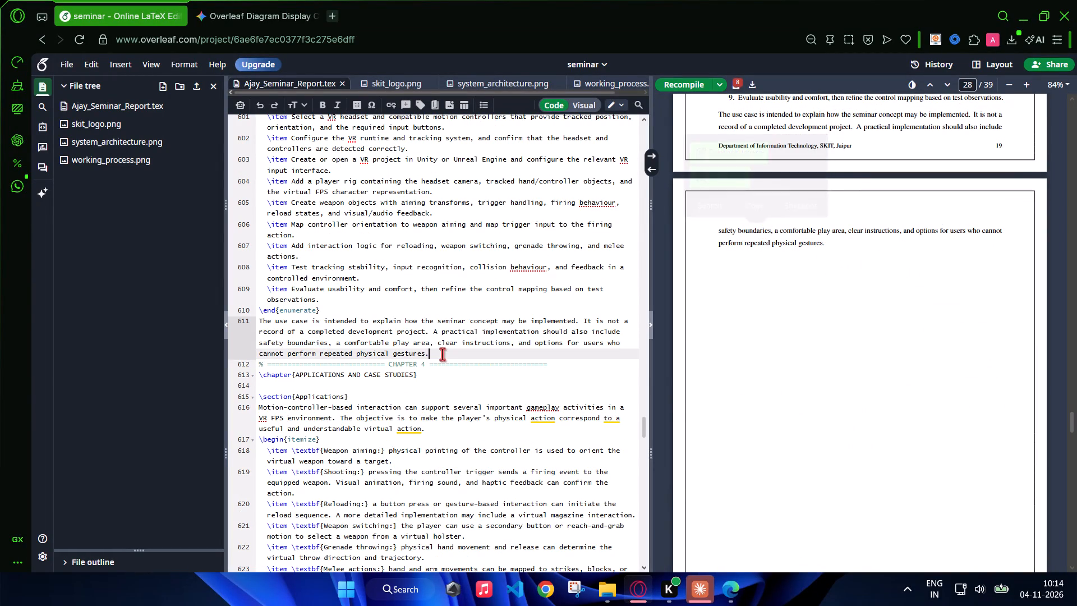
left_click_drag(442, 354, 264, 320)
key("BackSpace")
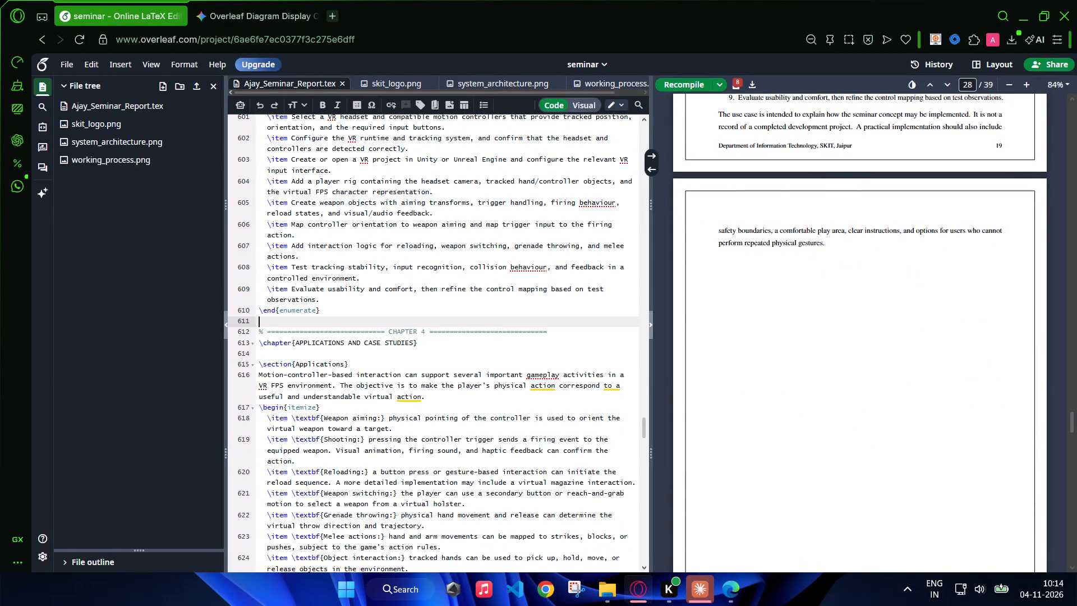
key("BackSpace")
Recompile the seminar report without the closing use-case paragraph of Chapter 3.
left_click(694, 82)
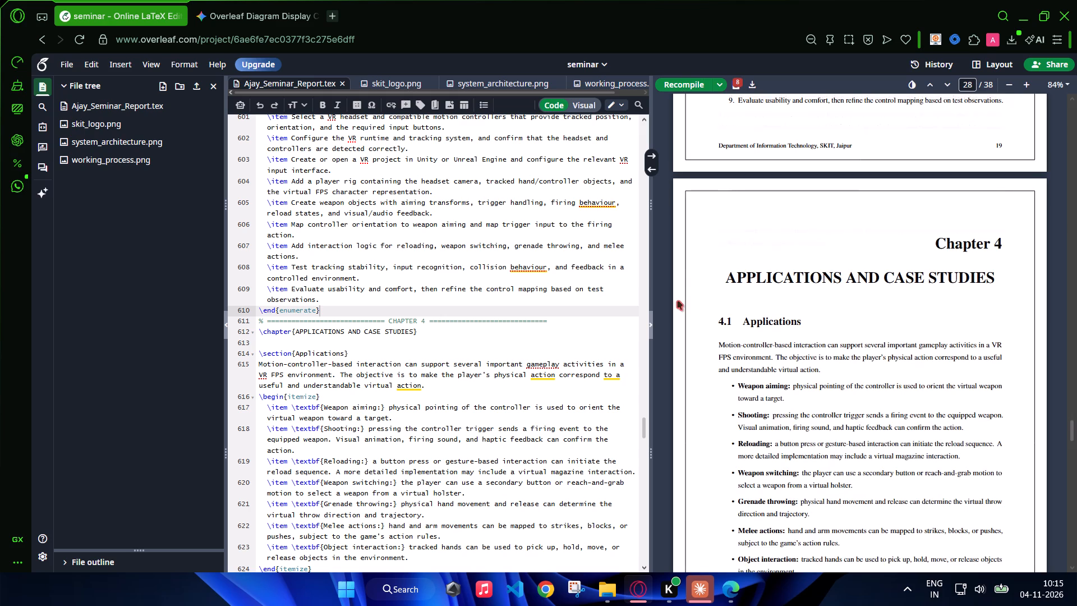
Examine the recompiled Chapter 3 and Chapter 4 pages for page flow, figure placement and table layout.
scroll(840, 368, "down", 5)
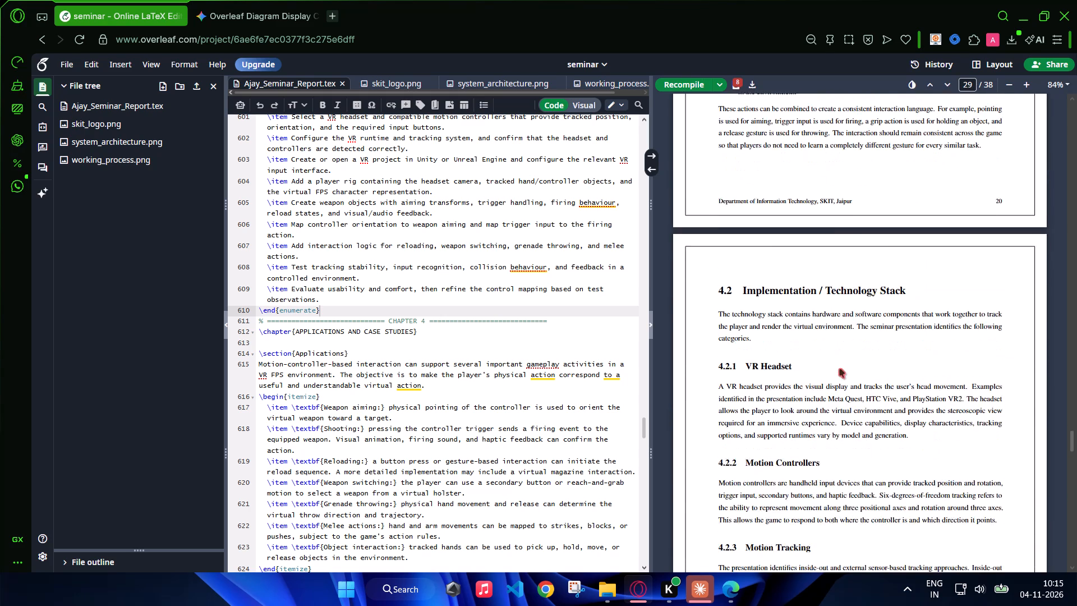
scroll(840, 368, "down", 8)
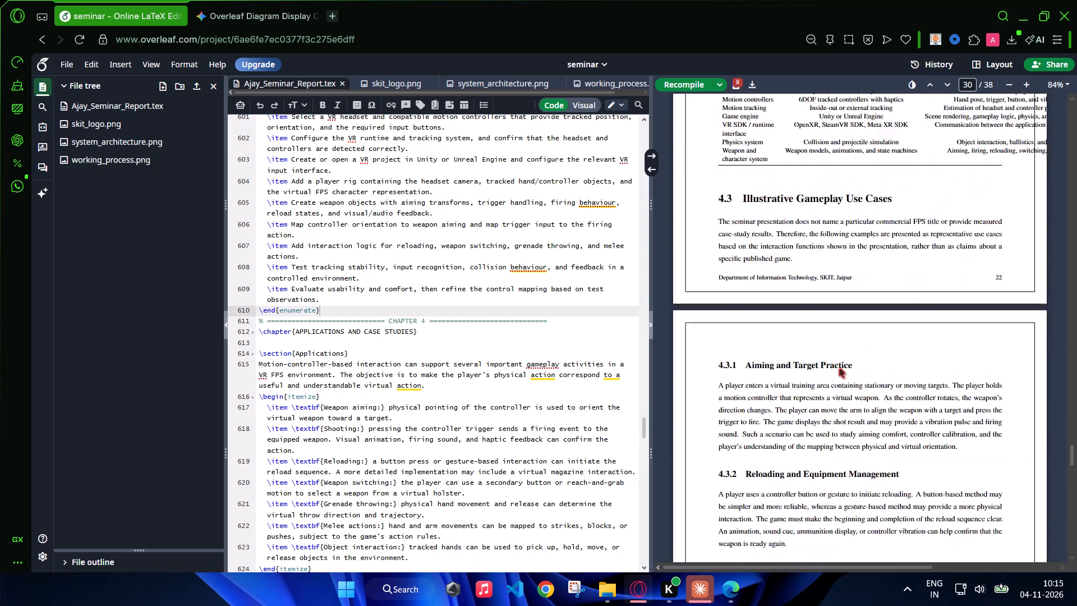
scroll(840, 368, "down", 1)
scroll(840, 368, "up", 12)
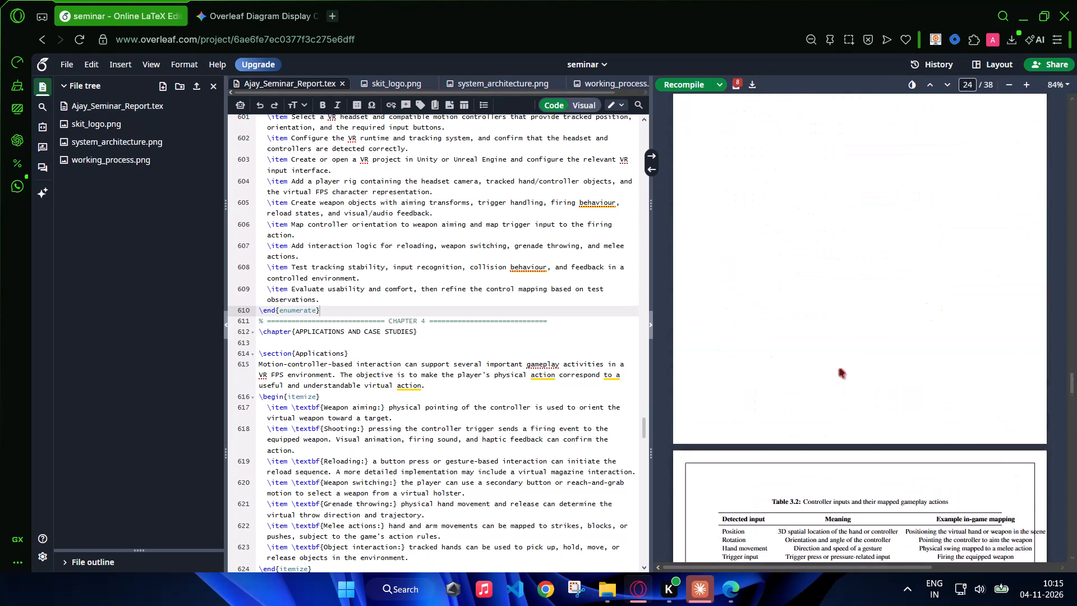
scroll(840, 368, "up", 1)
scroll(840, 368, "down", 1)
scroll(840, 368, "up", 1)
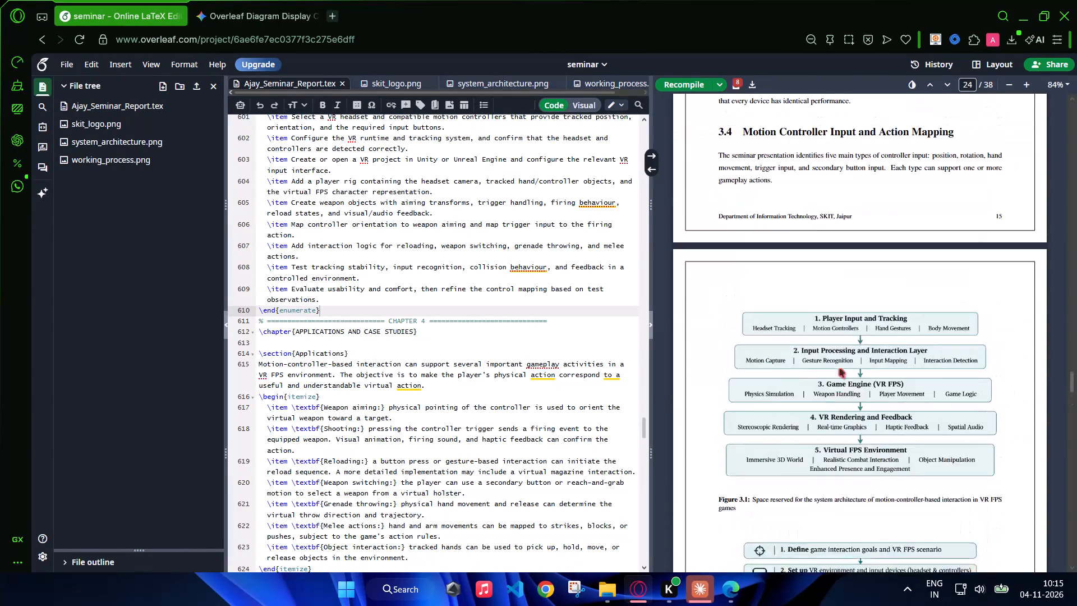
scroll(840, 368, "up", 5)
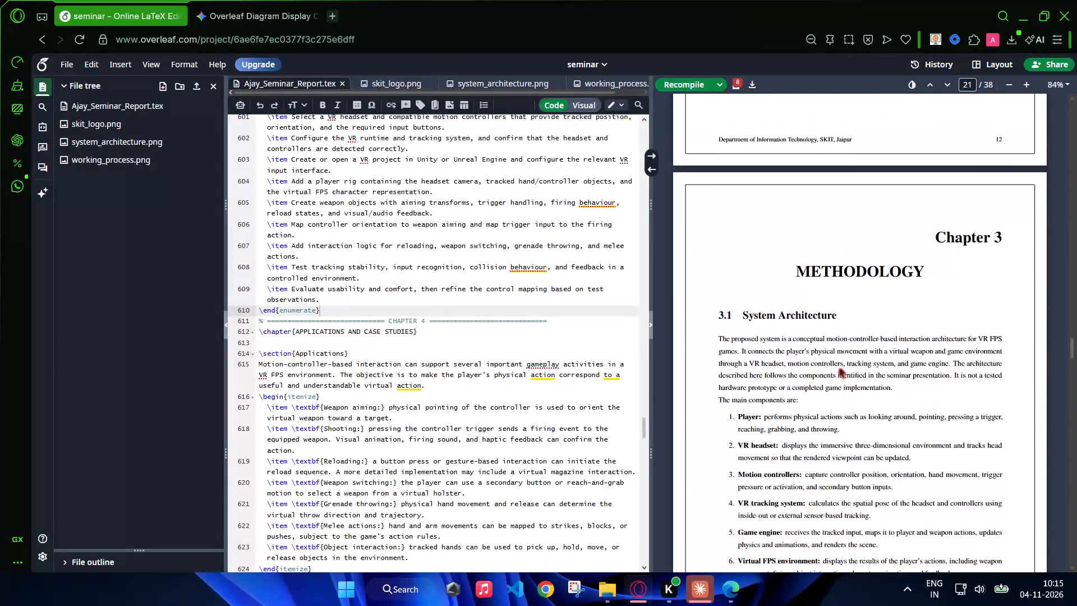
Find Table 2.1 under Section 2.3 Comparative Study in the PDF and jump to that section's source code.
scroll(840, 368, "up", 3)
scroll(840, 368, "down", 1)
scroll(840, 368, "left", 1)
scroll(840, 368, "down", 1)
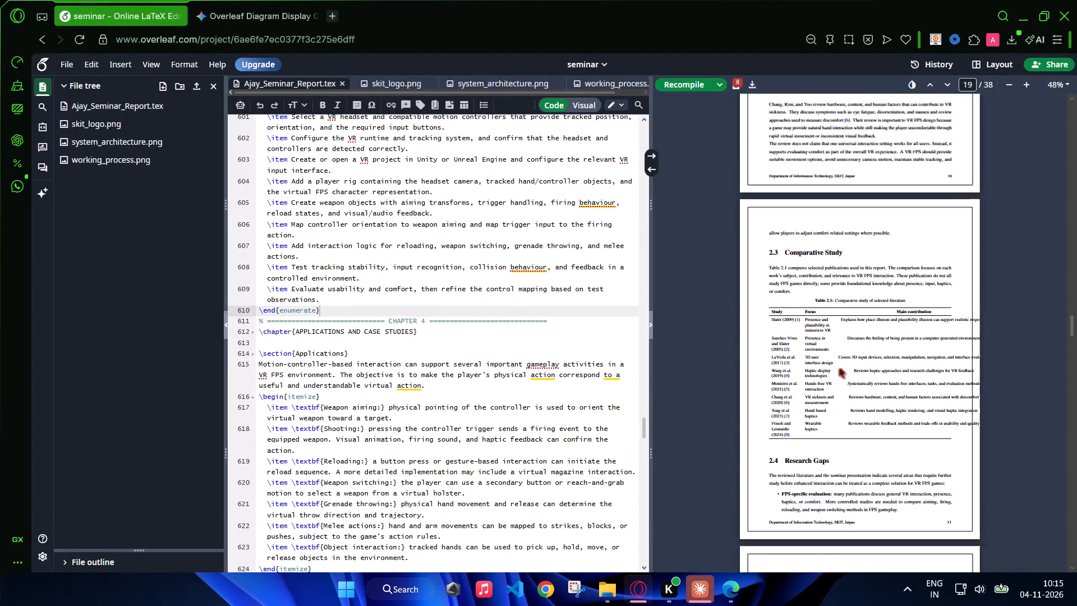
double_click(837, 281)
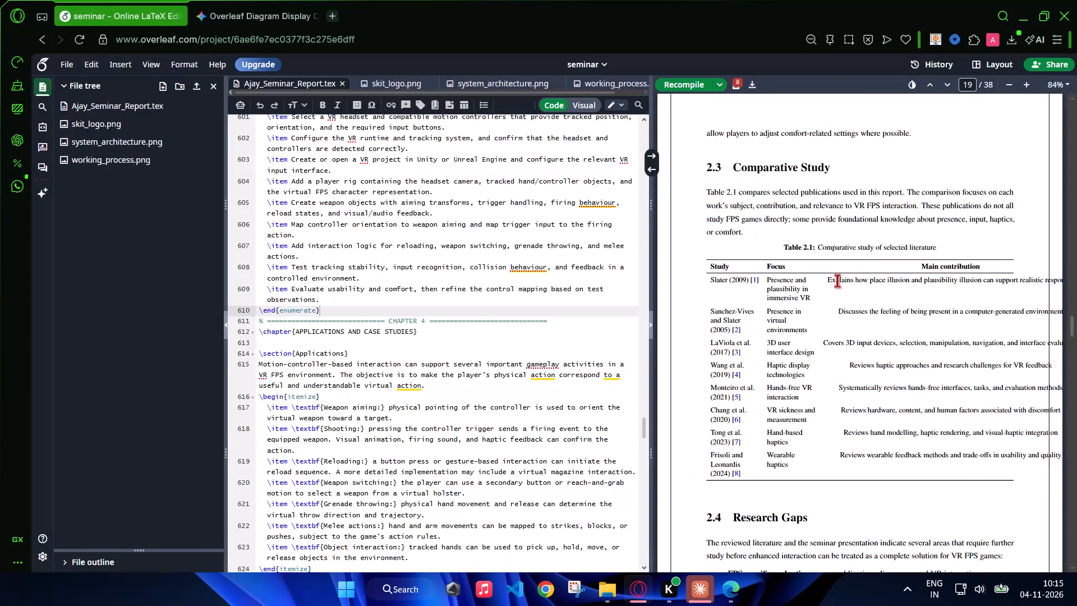
double_click(837, 281)
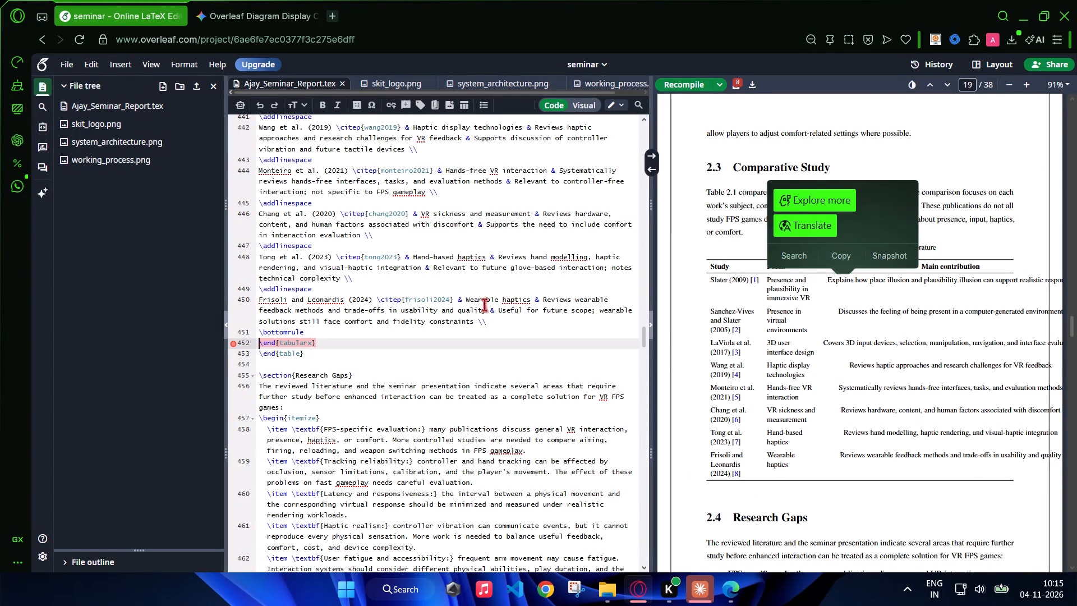
left_click(340, 377)
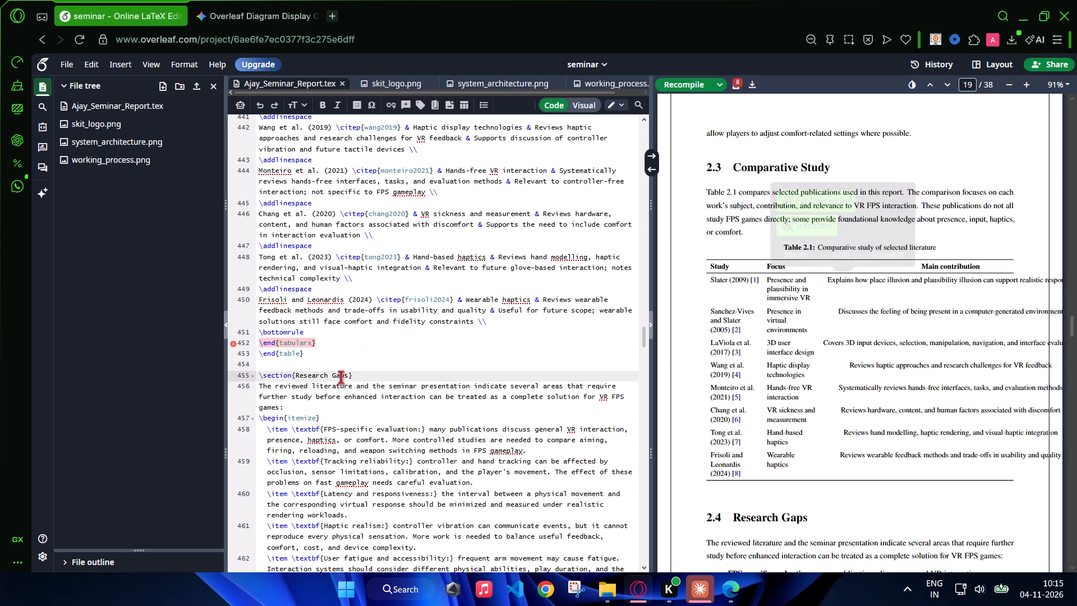
scroll(340, 315, "up", 1)
scroll(720, 210, "up", 3)
scroll(720, 210, "down", 2)
triple_click(767, 370)
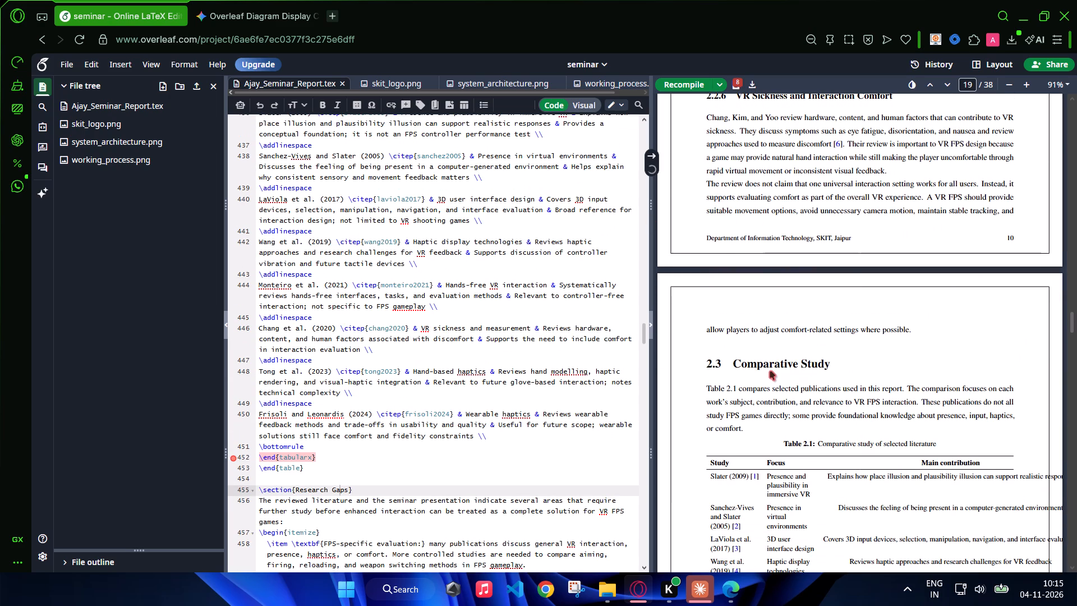
left_click_drag(770, 370, 778, 366)
double_click(778, 366)
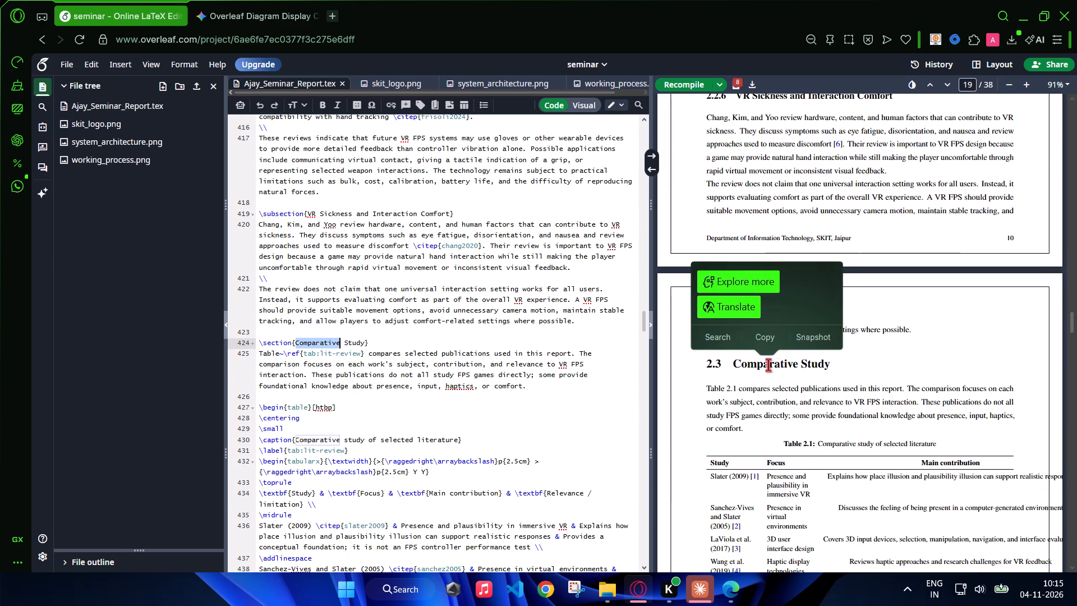
scroll(440, 351, "down", 2)
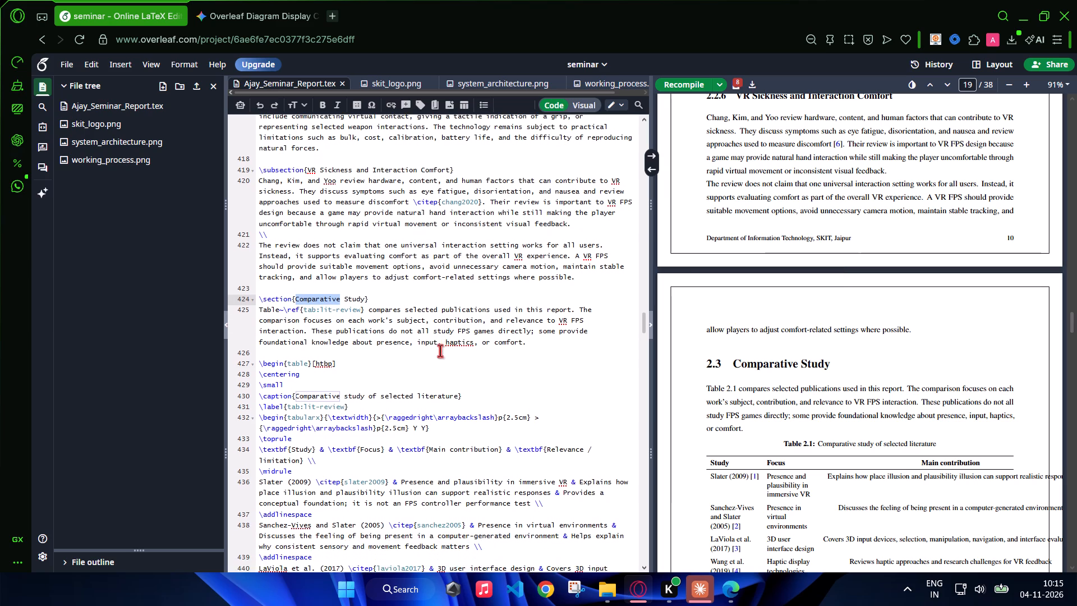
scroll(440, 351, "down", 3)
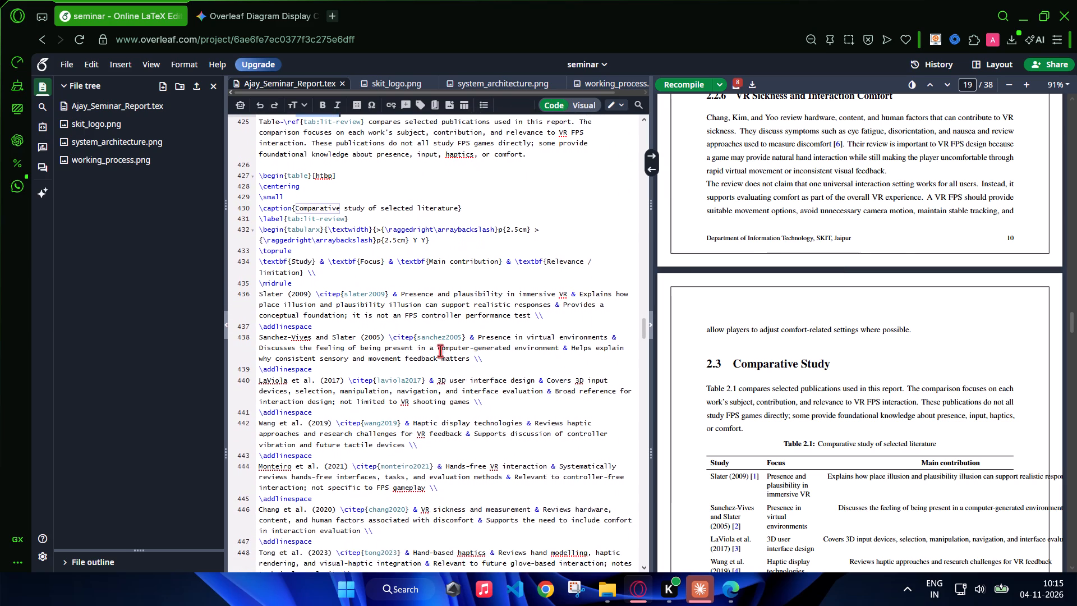
scroll(440, 351, "down", 1)
scroll(351, 356, "down", 1)
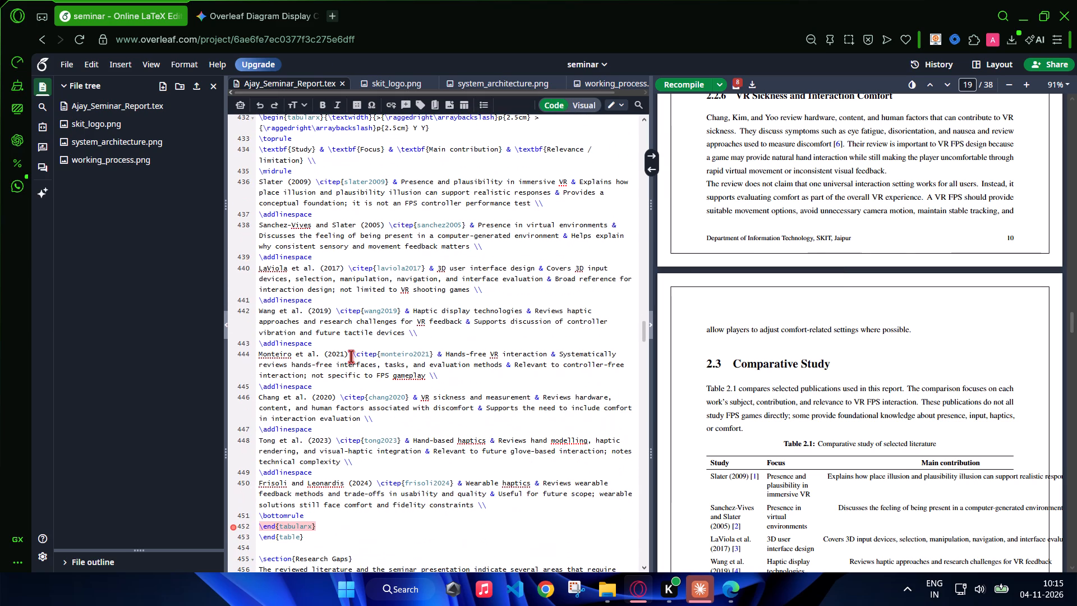
scroll(351, 356, "down", 1)
left_click_drag(315, 538, 248, 198)
scroll(241, 183, "up", 1)
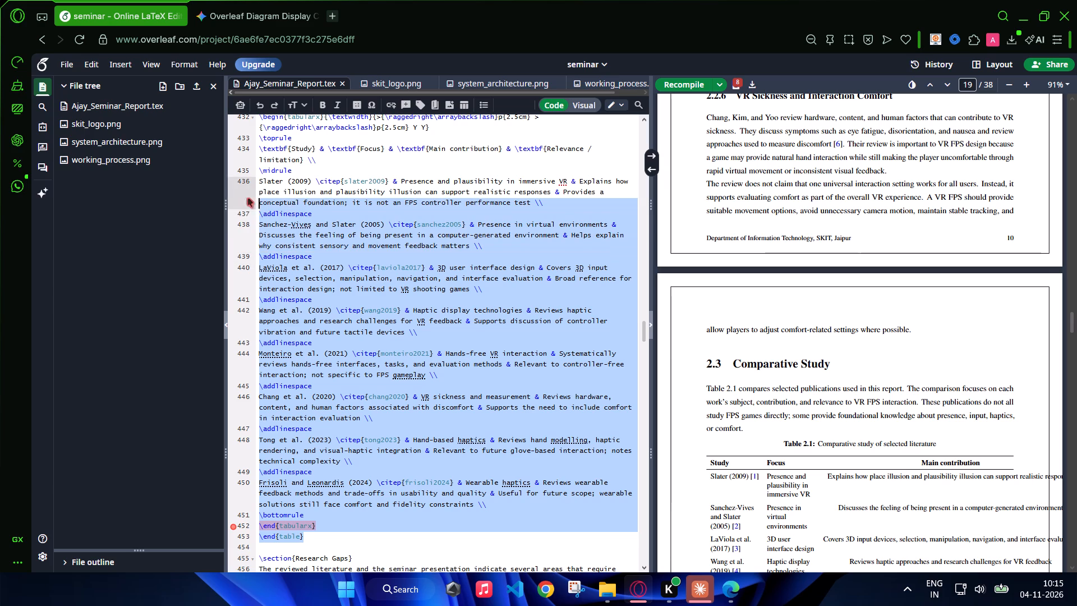
left_click_drag(248, 198, 252, 115)
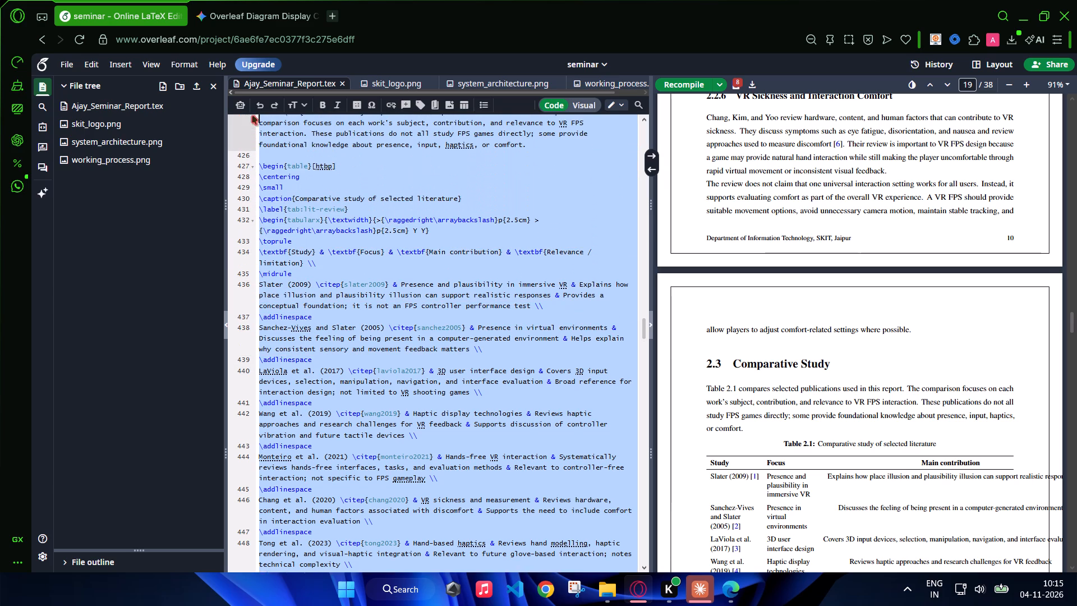
left_click_drag(252, 115, 247, 186)
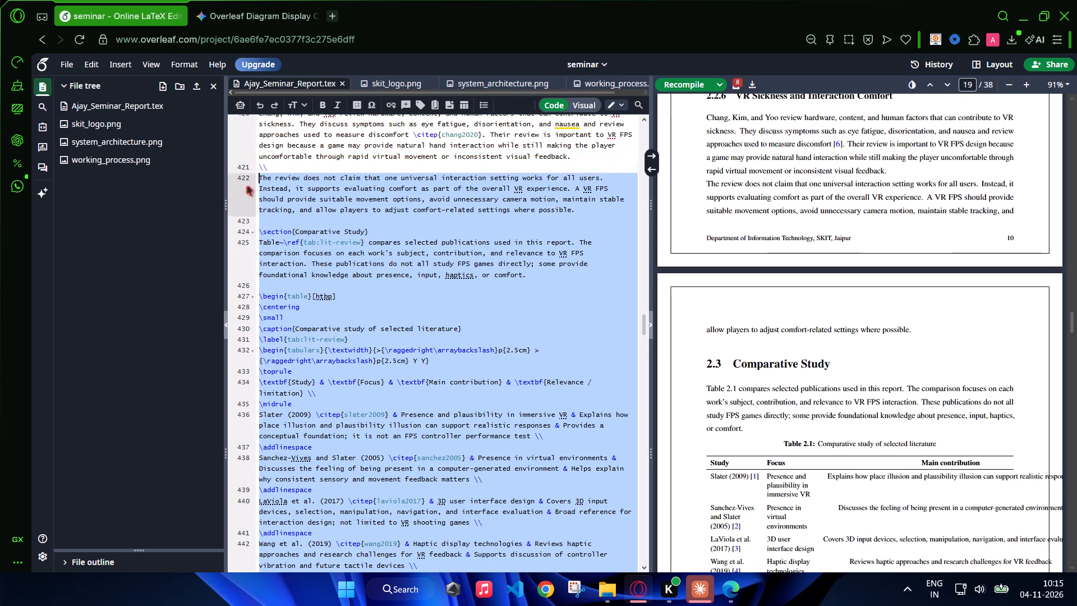
left_click_drag(247, 186, 257, 412)
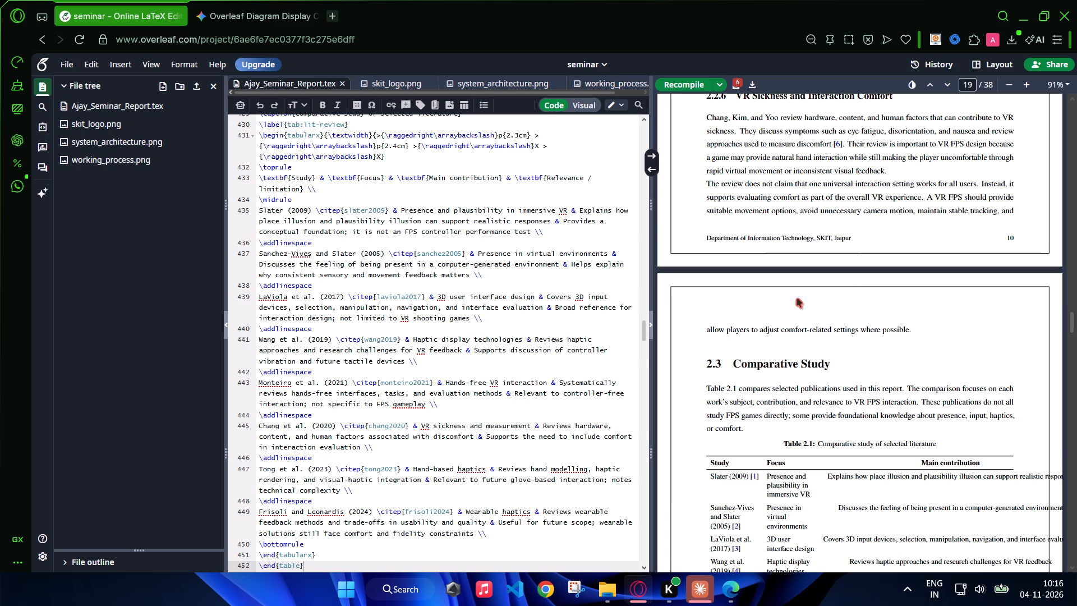
Examine the recompiled PDF from Table 2.1 through the end of Chapter 4 for table fit and near-empty pages.
scroll(797, 298, "down", 2)
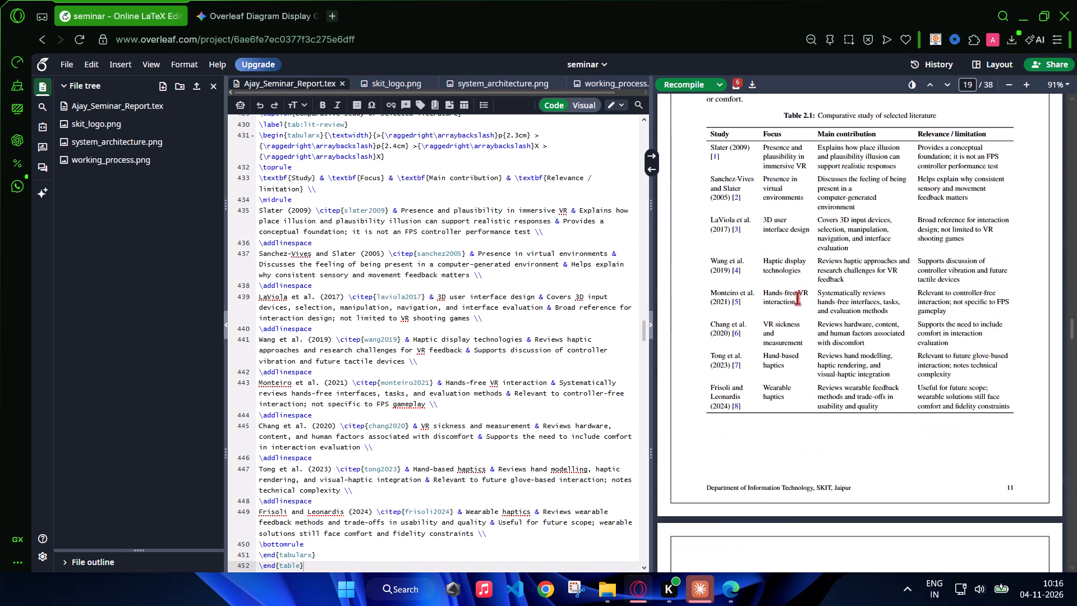
scroll(797, 298, "down", 9)
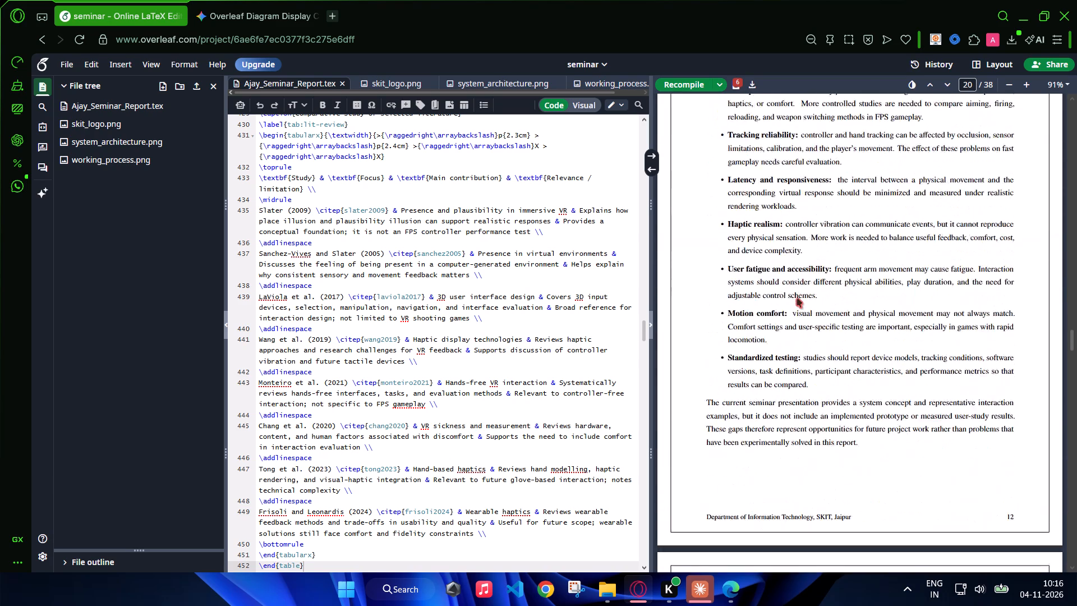
scroll(797, 298, "down", 4)
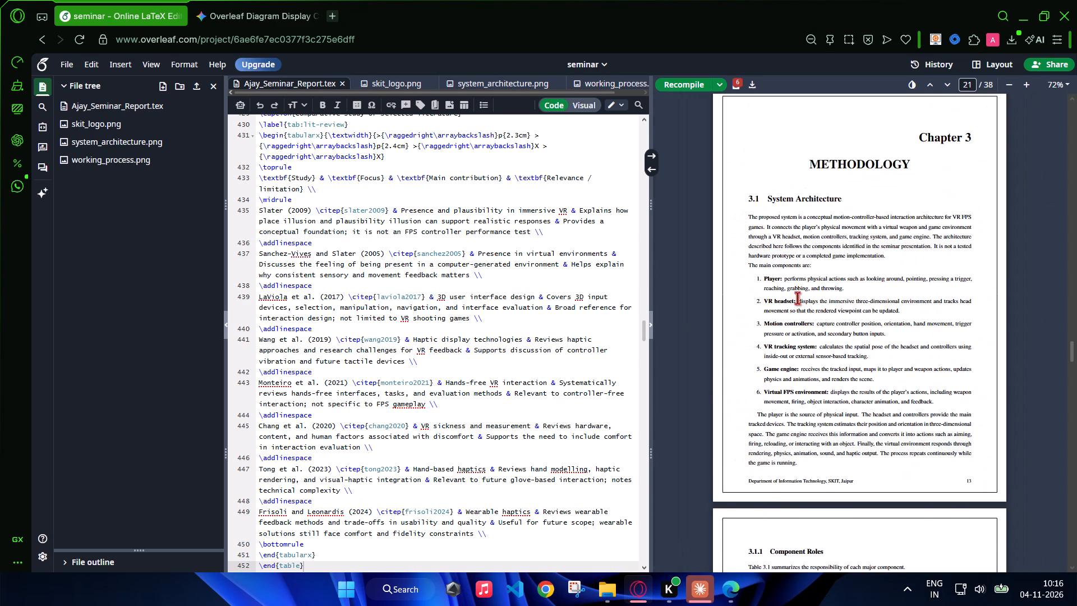
scroll(797, 298, "down", 7)
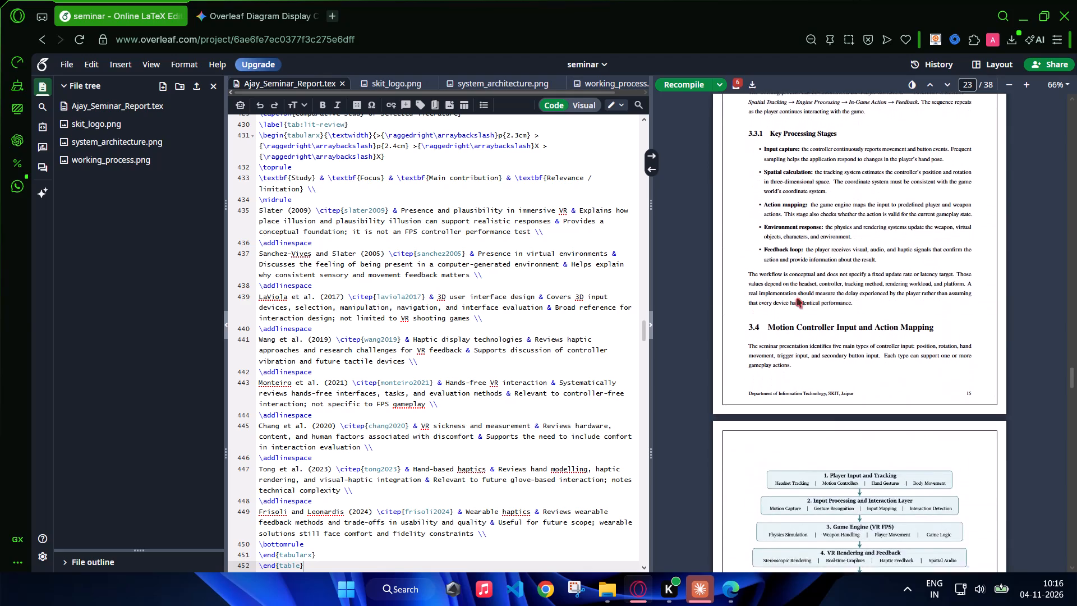
scroll(797, 298, "down", 10)
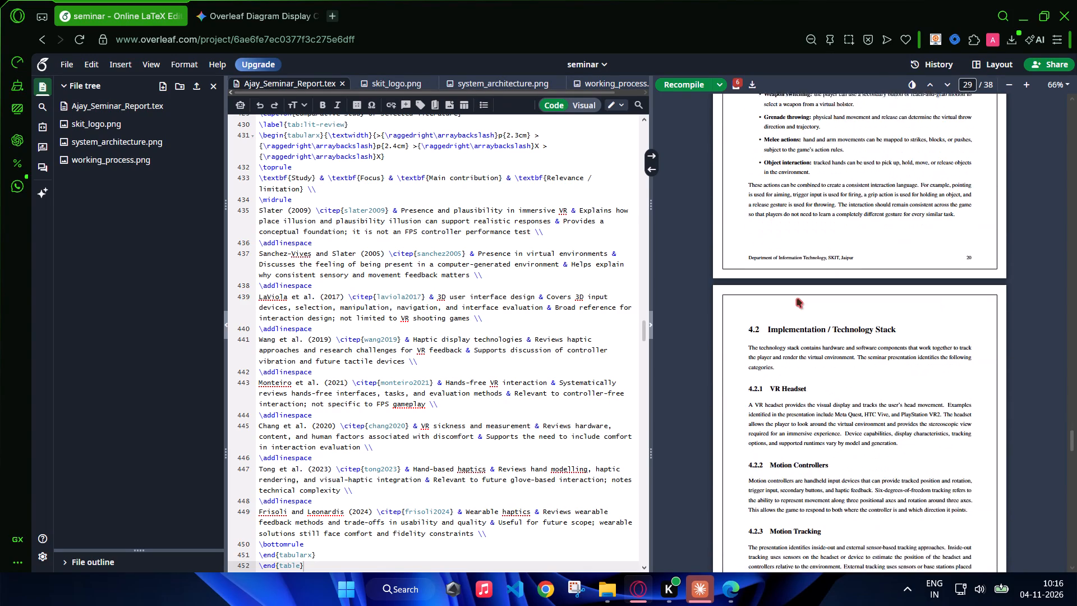
scroll(797, 298, "down", 9)
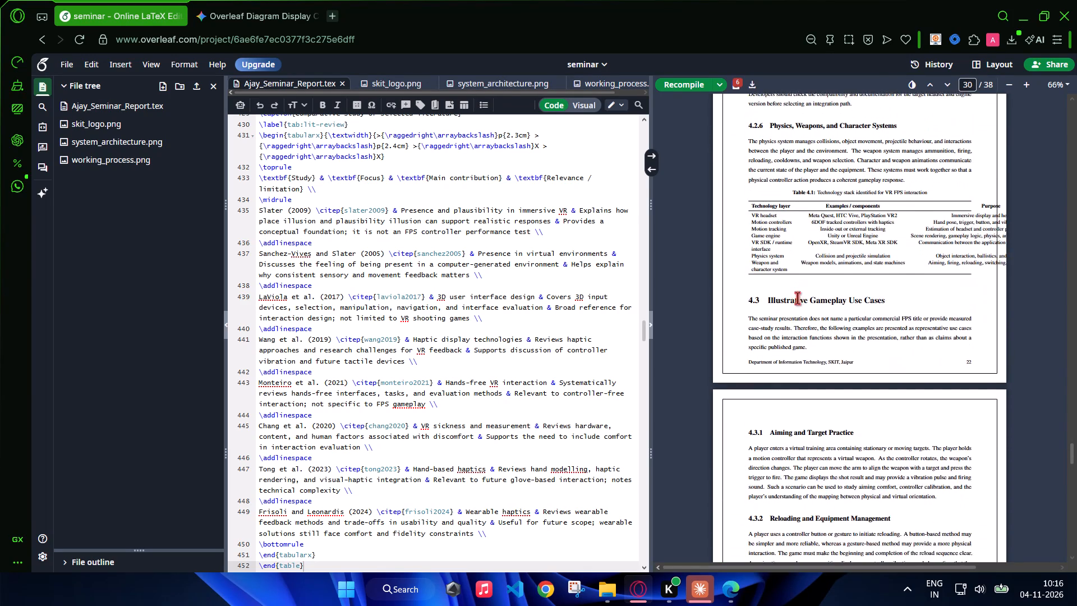
scroll(797, 298, "down", 5)
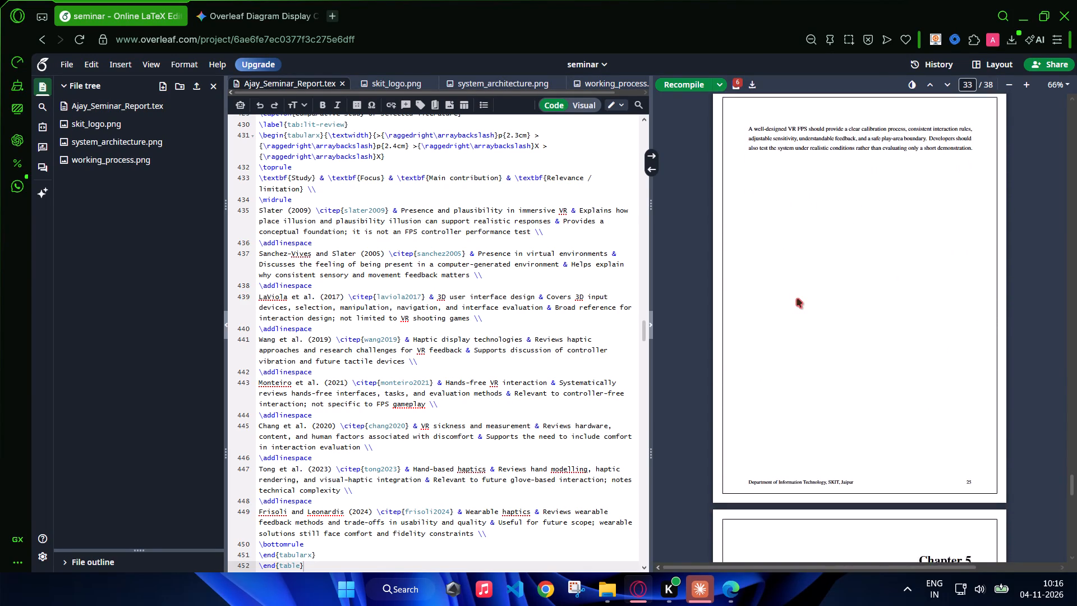
Delete the closing paragraph of Chapter 4 that begins "A well-designed VR FPS" from the source and recompile the report.
scroll(797, 298, "up", 2)
double_click(802, 279)
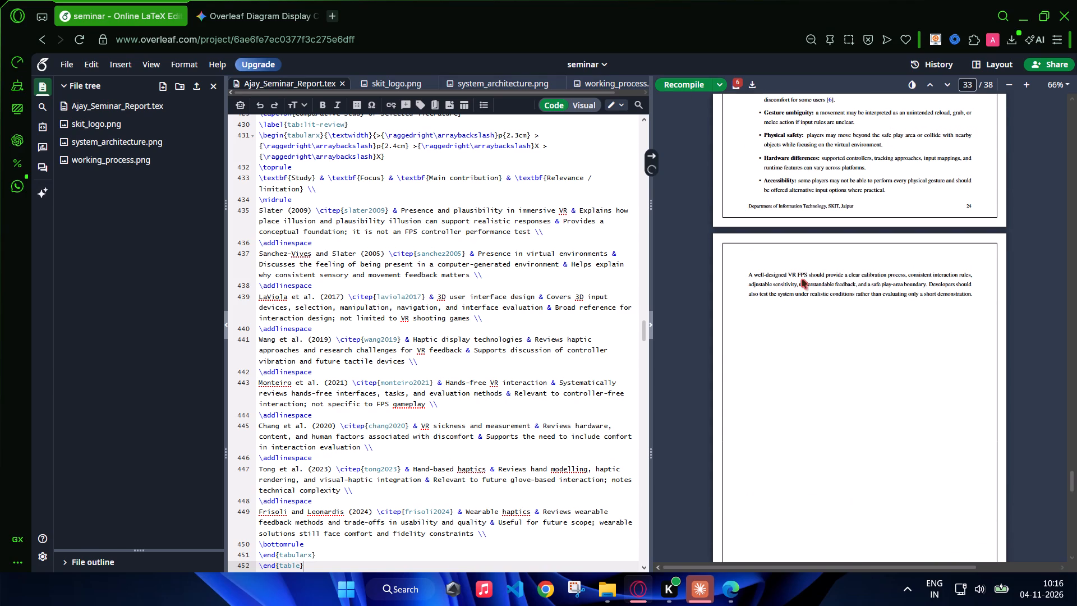
double_click(815, 277)
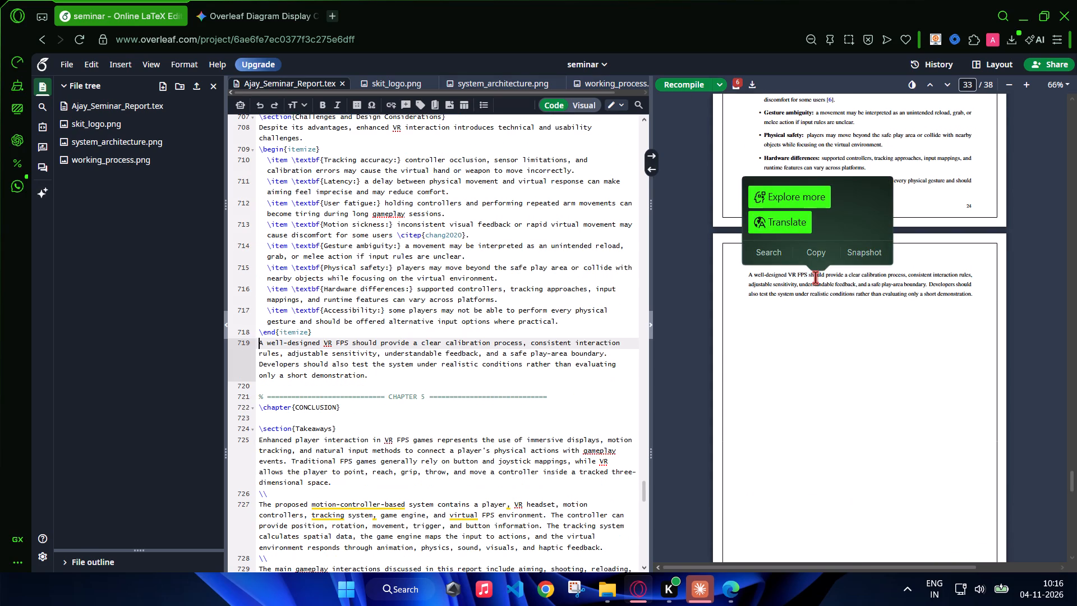
left_click_drag(392, 387, 260, 345)
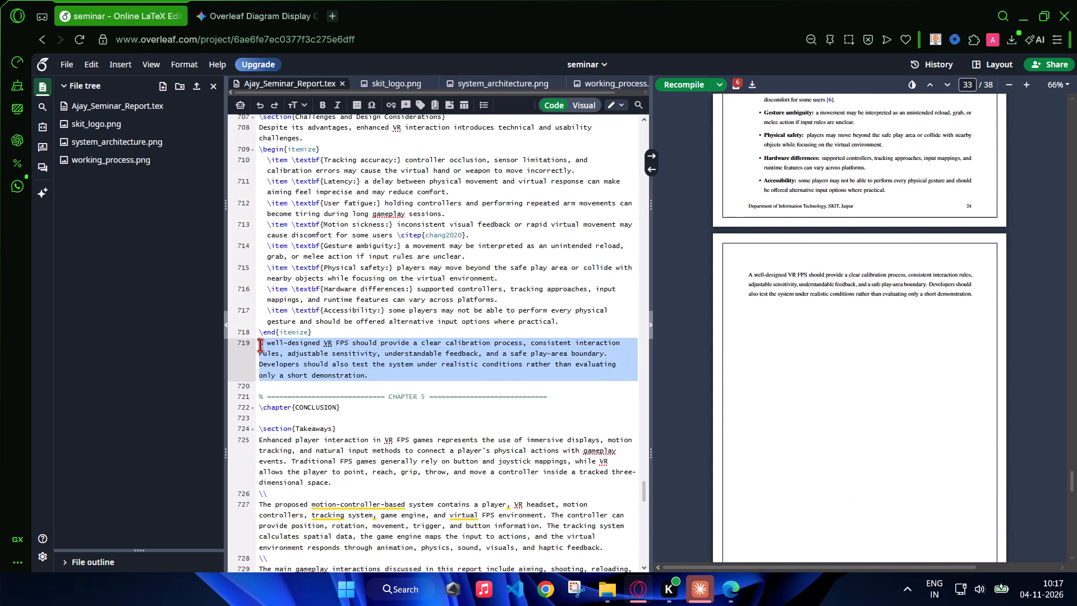
left_click_drag(260, 345, 258, 345)
key("BackSpace")
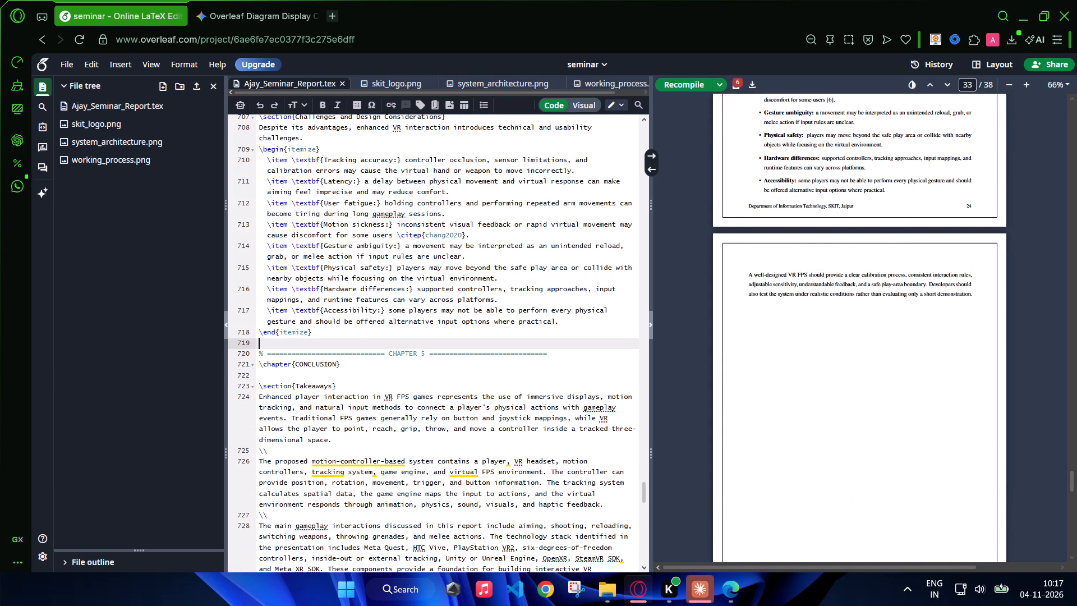
key("BackSpace")
left_click(679, 80)
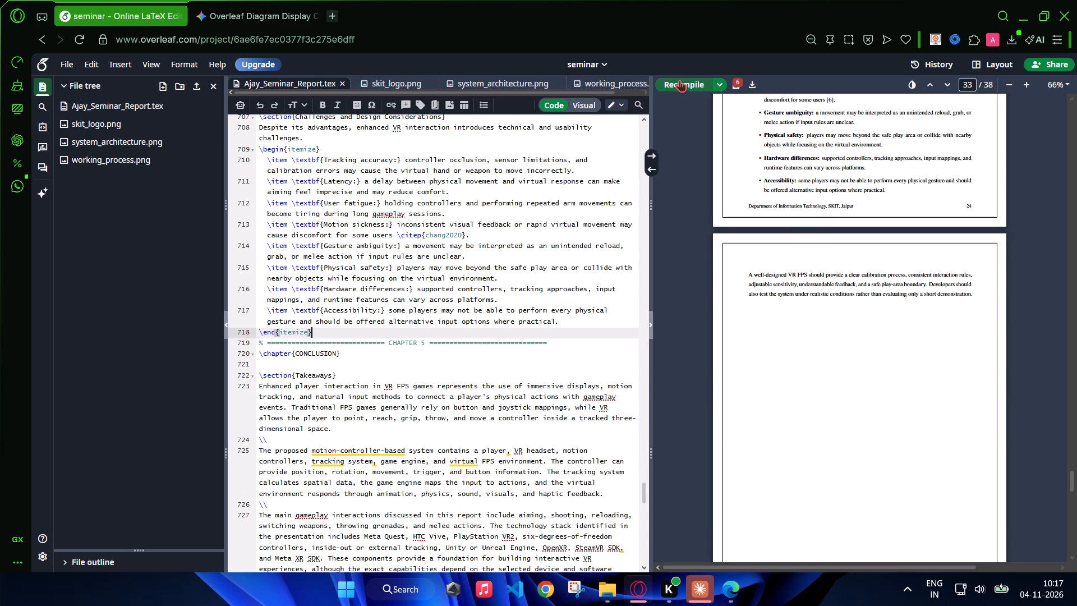
Examine the recompiled PDF from the appendix back to the cover page and forward through Chapter 1 for near-empty pages.
scroll(790, 235, "down", 9)
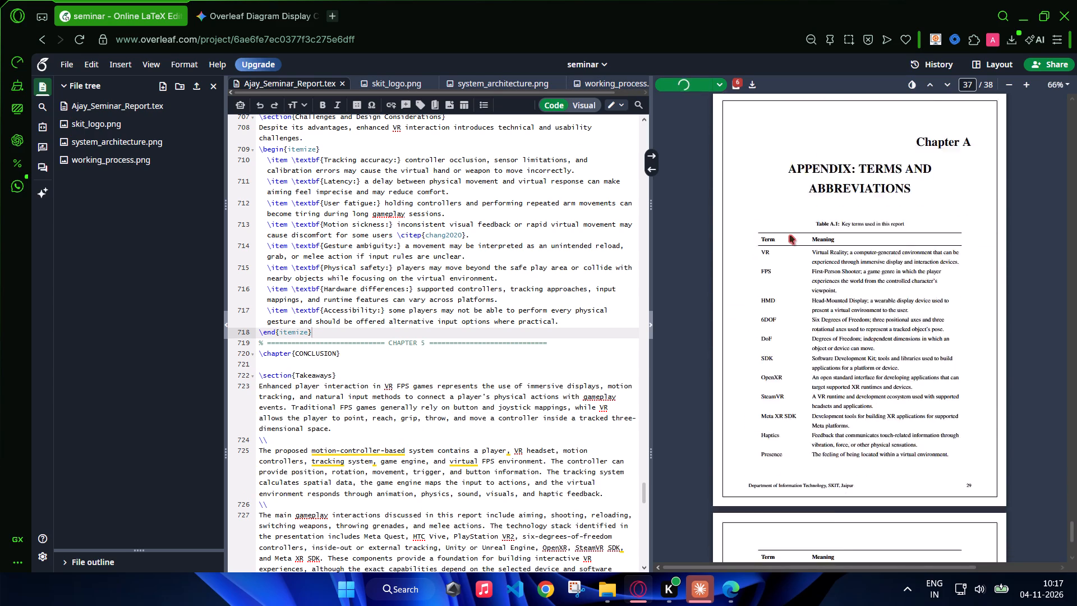
scroll(790, 235, "down", 3)
scroll(790, 235, "up", 4)
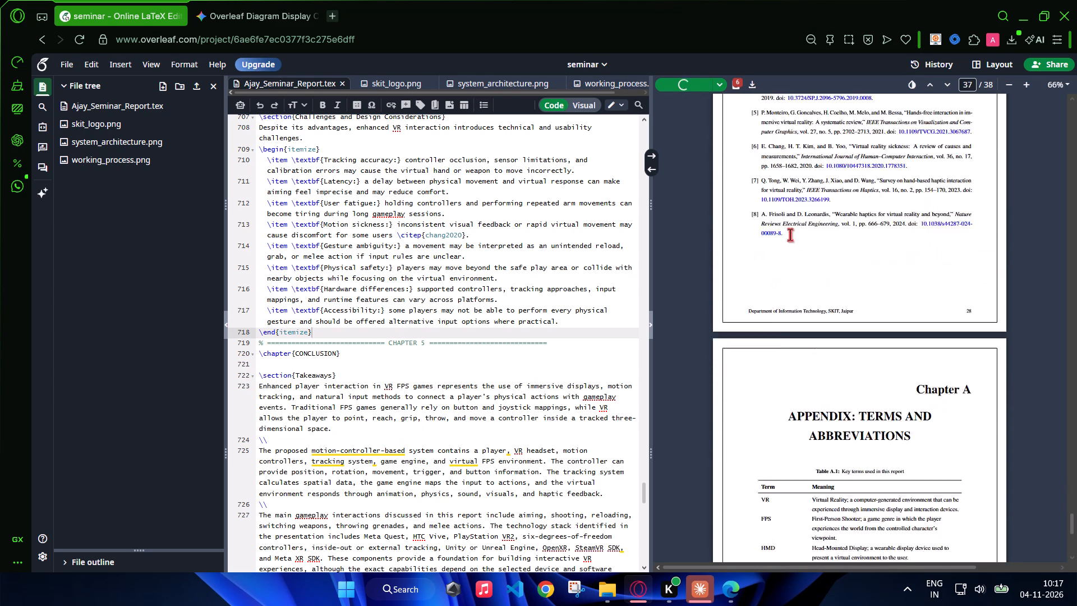
scroll(790, 235, "up", 9)
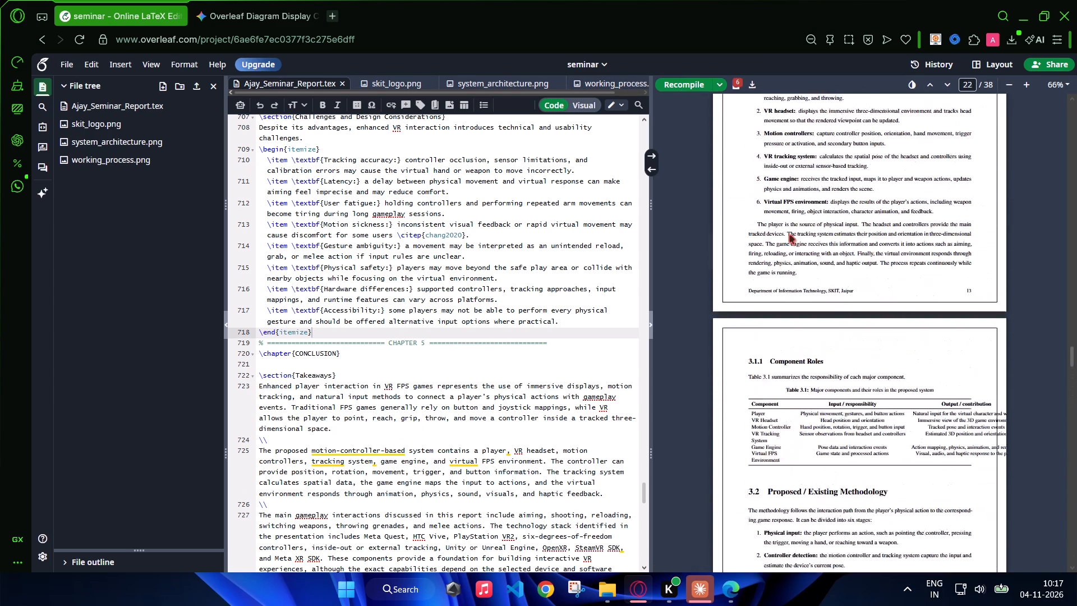
scroll(790, 235, "up", 16)
scroll(790, 235, "up", 14)
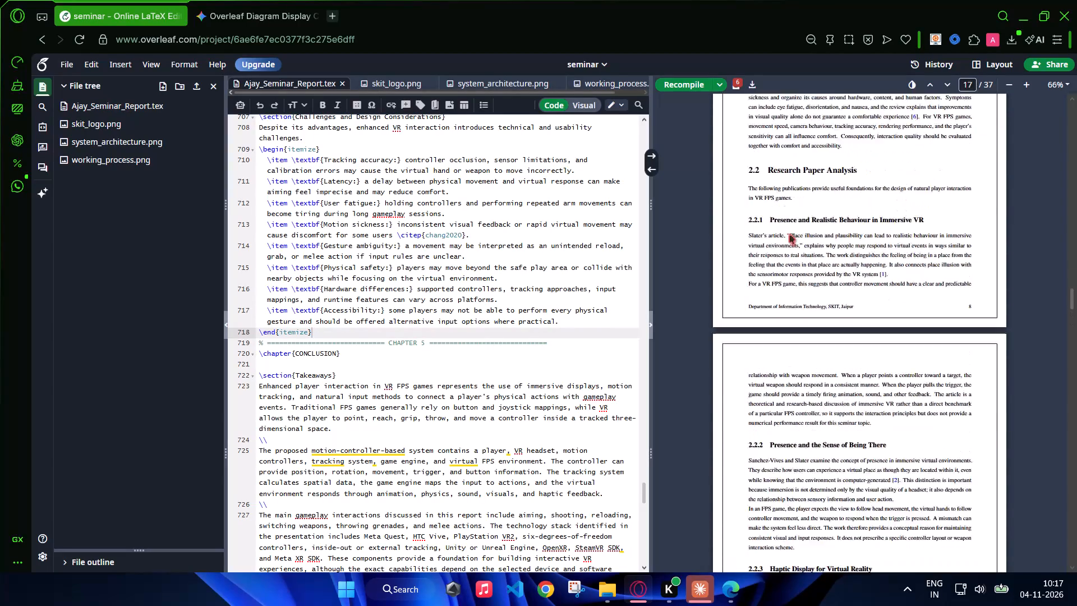
scroll(790, 235, "up", 12)
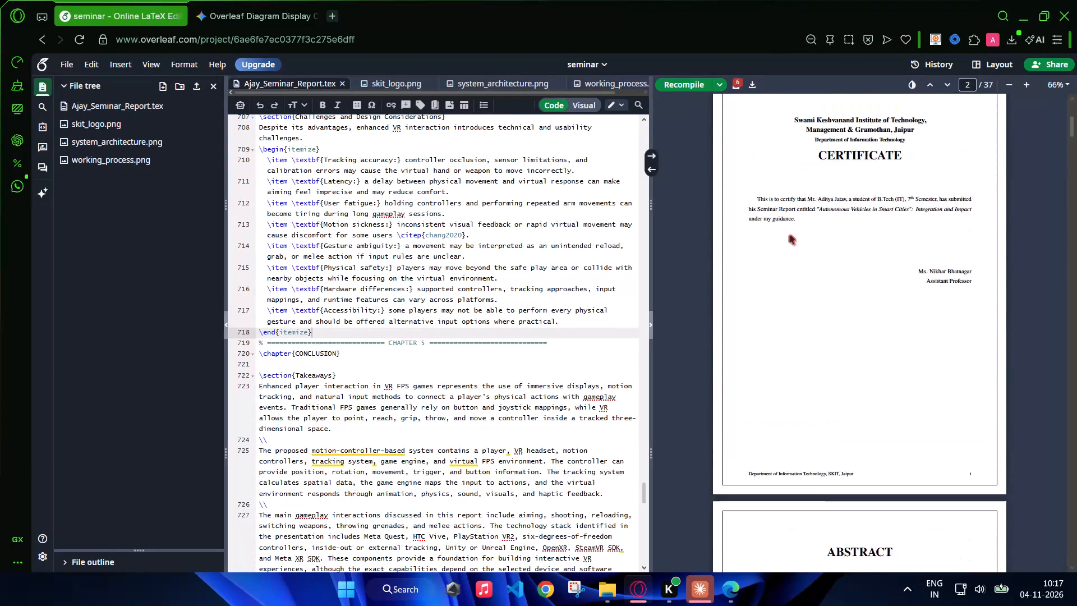
scroll(790, 235, "up", 4)
scroll(790, 235, "down", 1)
scroll(812, 271, "up", 2)
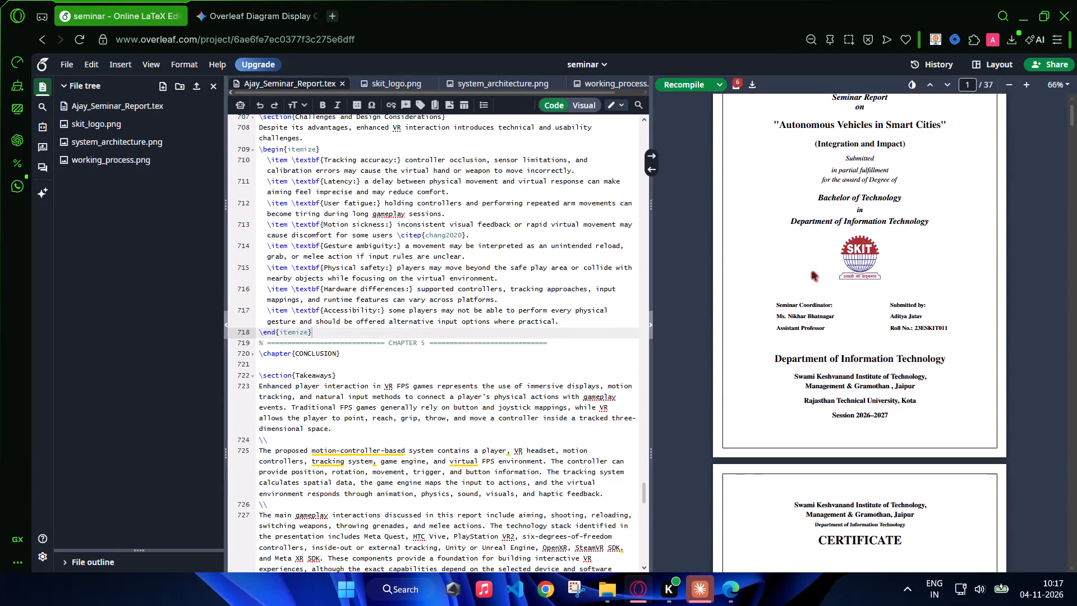
scroll(812, 271, "down", 8)
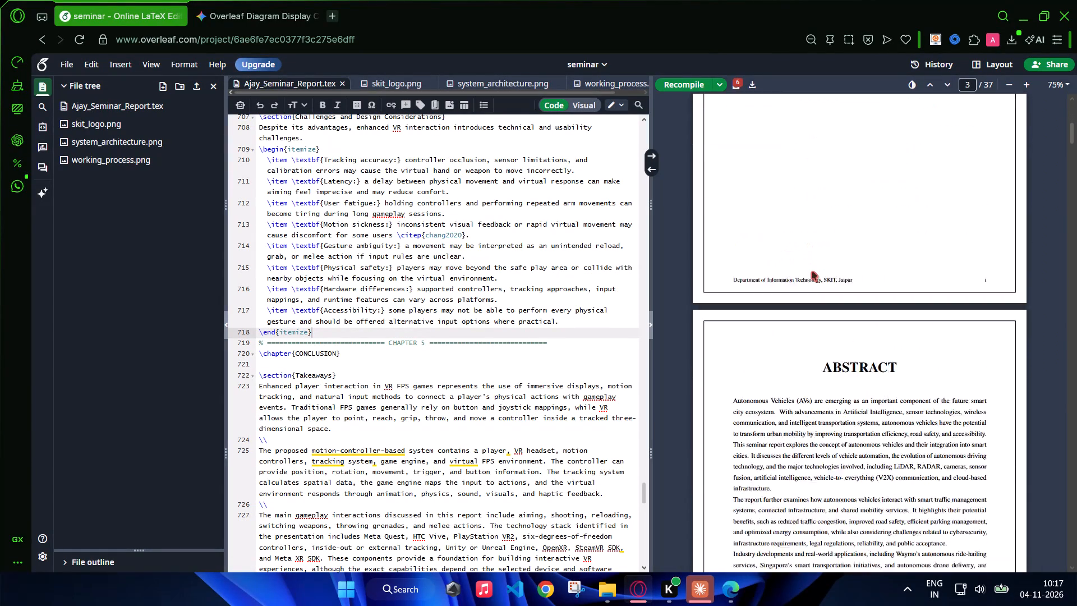
scroll(812, 271, "down", 7)
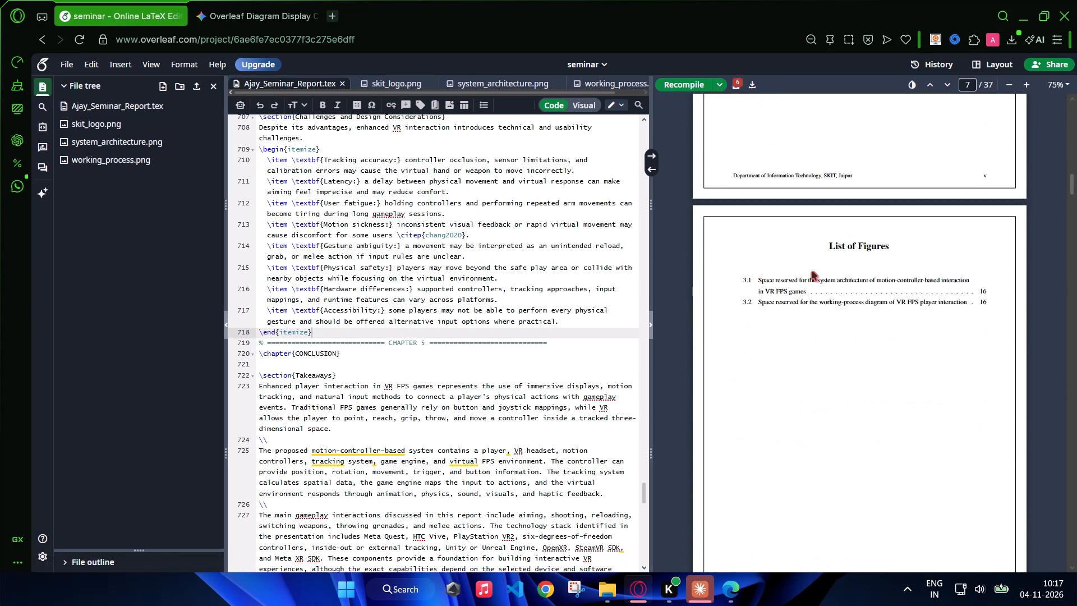
scroll(812, 271, "down", 6)
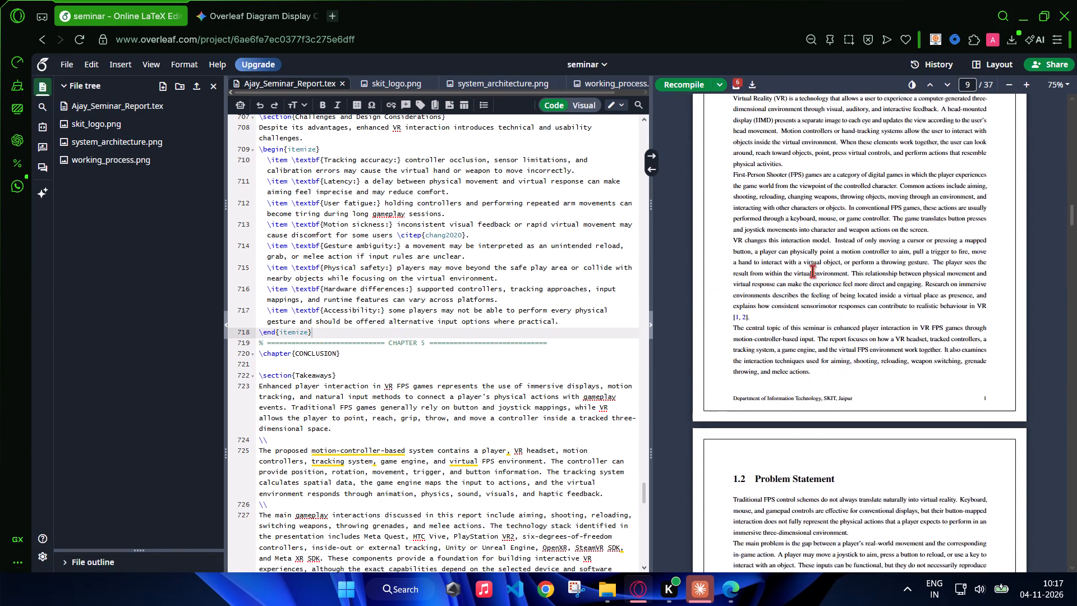
scroll(812, 271, "down", 5)
Delete the end of the Scope of the Topic section from "The proposed interaction flow" through "repeatable test conditions" and recompile.
scroll(812, 271, "up", 1)
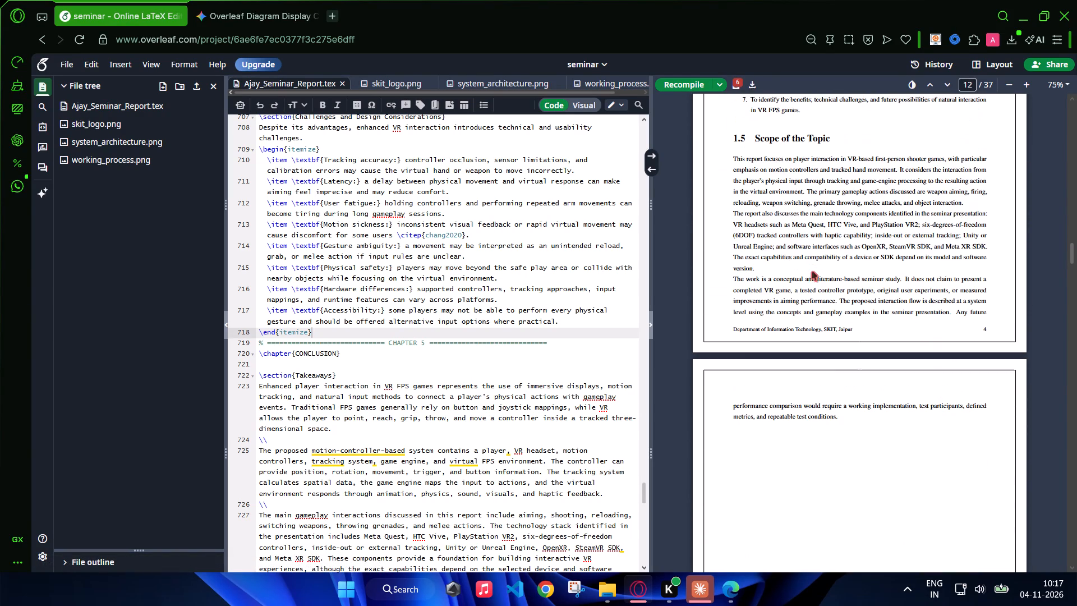
scroll(812, 271, "up", 1)
double_click(798, 420)
left_click(798, 420)
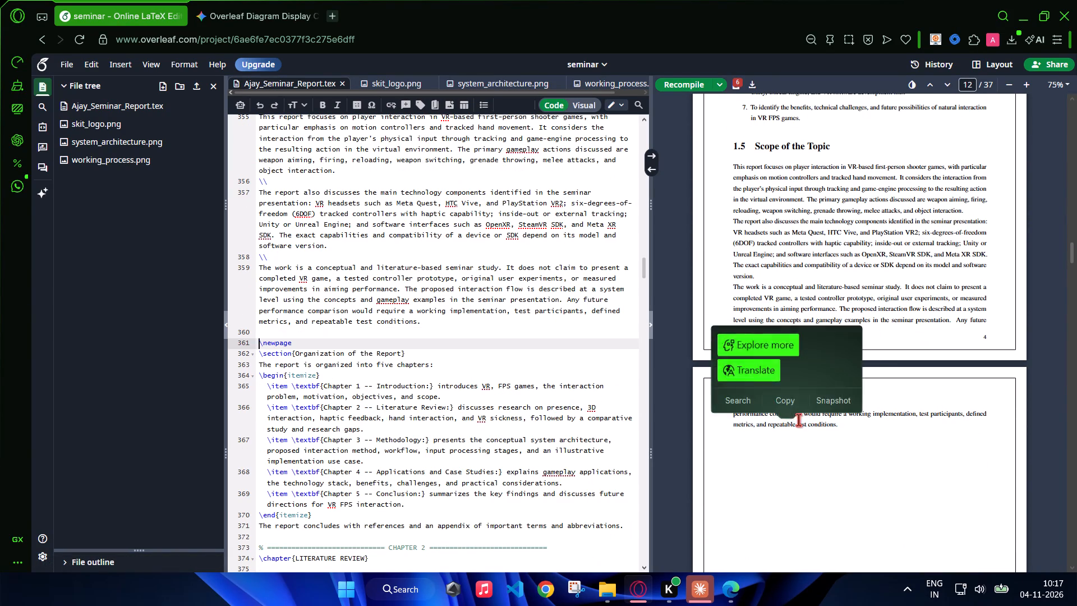
double_click(798, 420)
triple_click(763, 416)
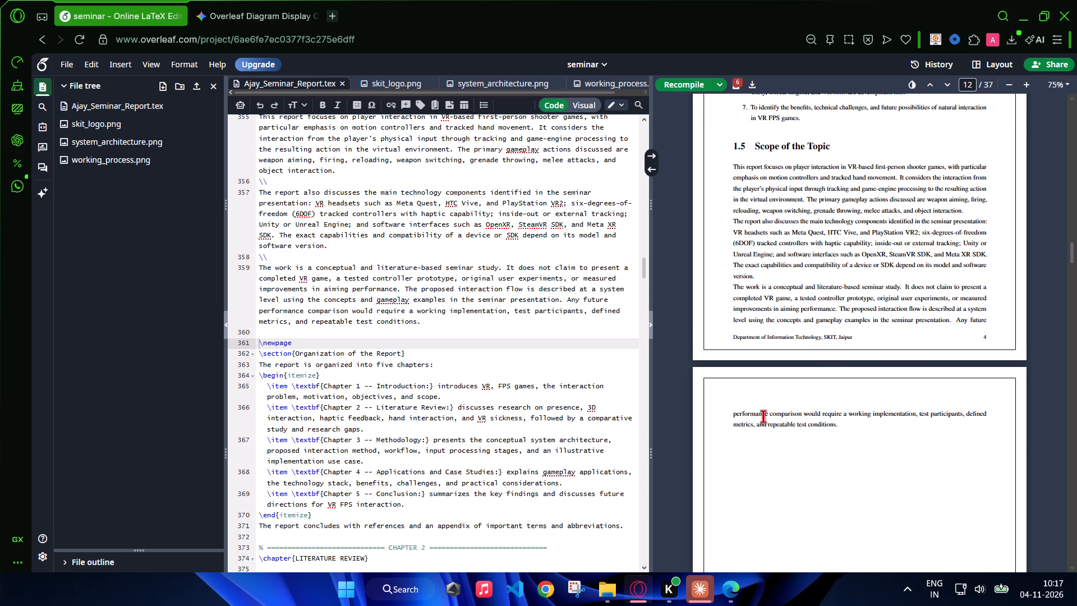
left_click(763, 416)
left_click(763, 416)
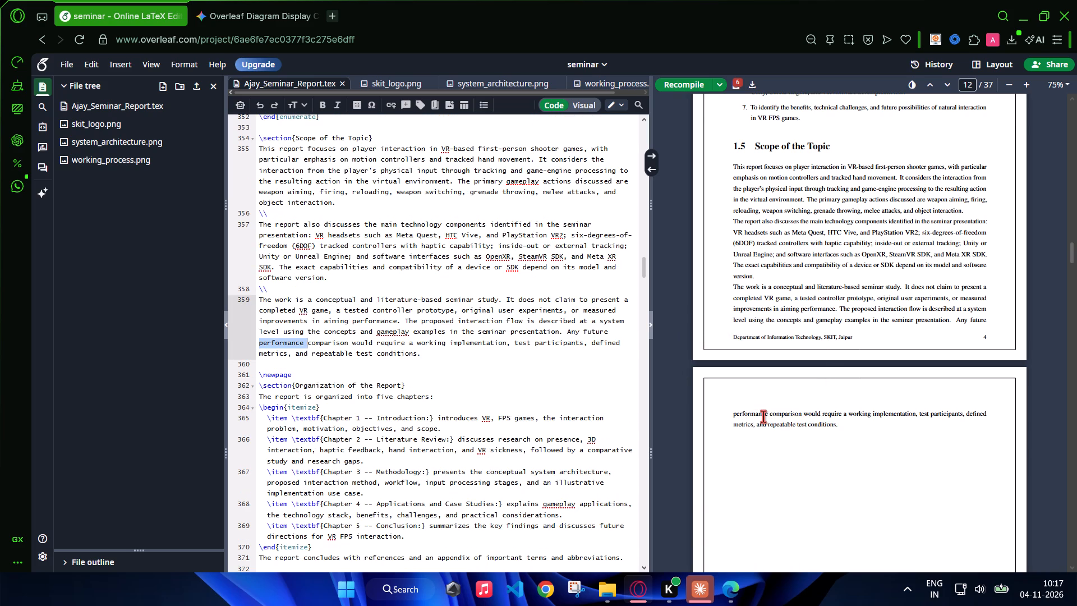
triple_click(763, 416)
triple_click(763, 416)
left_click(763, 416)
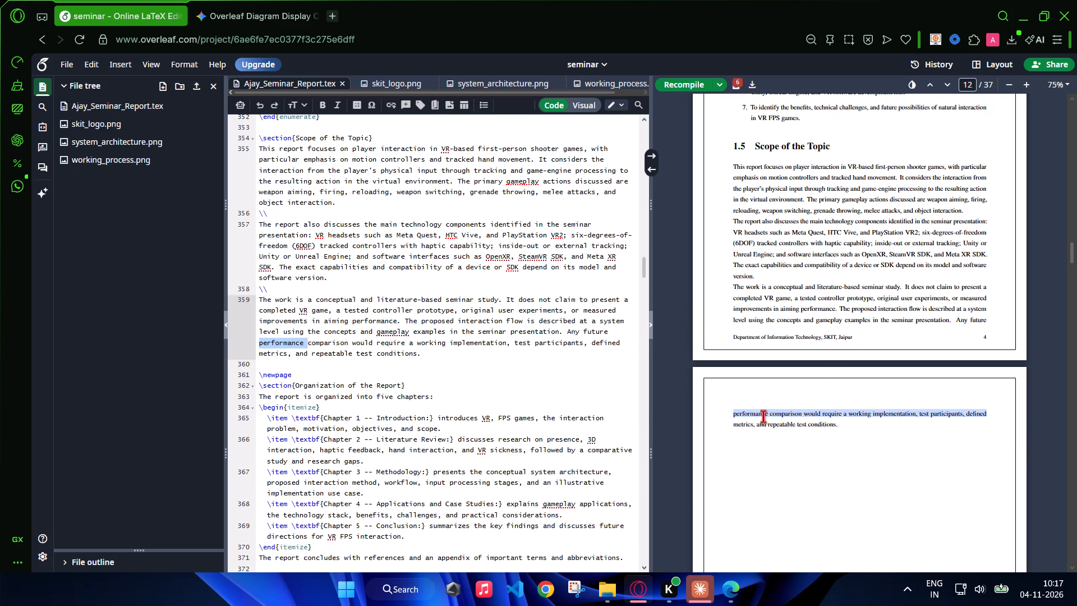
left_click_drag(422, 364, 320, 341)
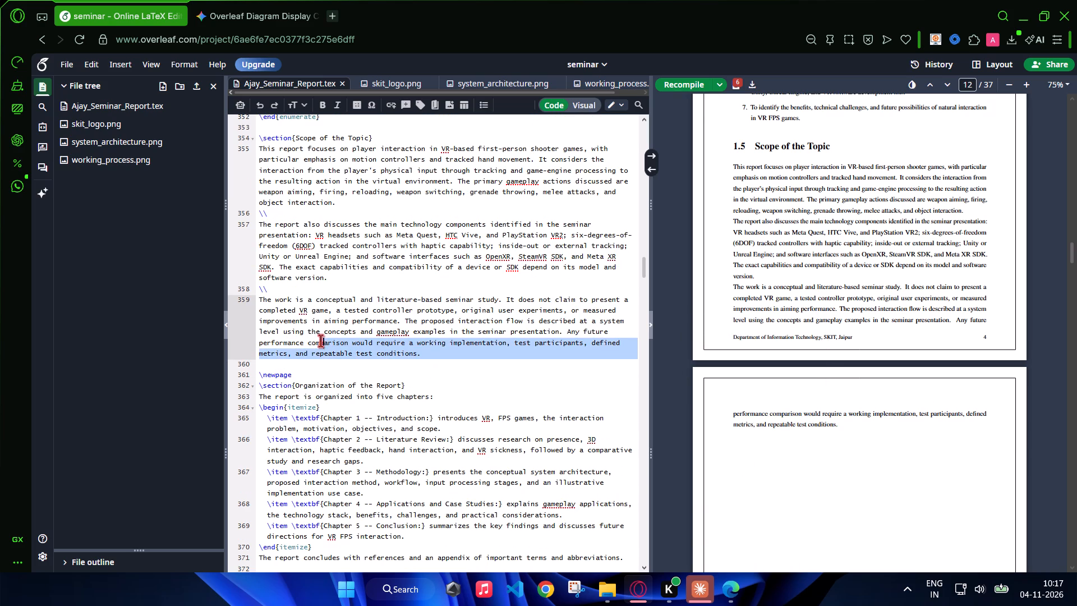
left_click_drag(320, 341, 289, 334)
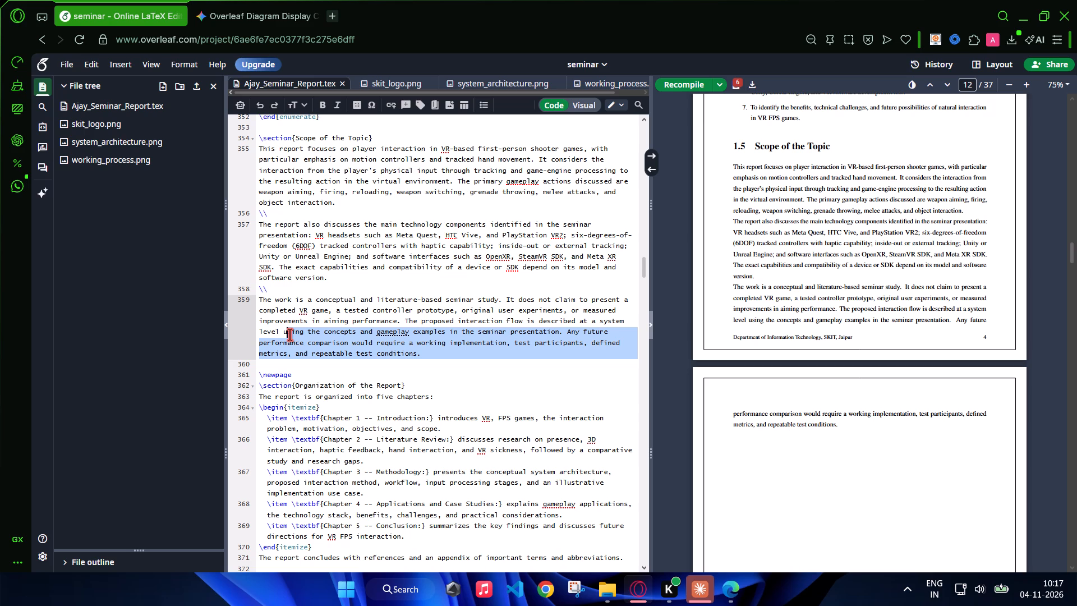
left_click_drag(289, 334, 404, 319)
key("BackSpace")
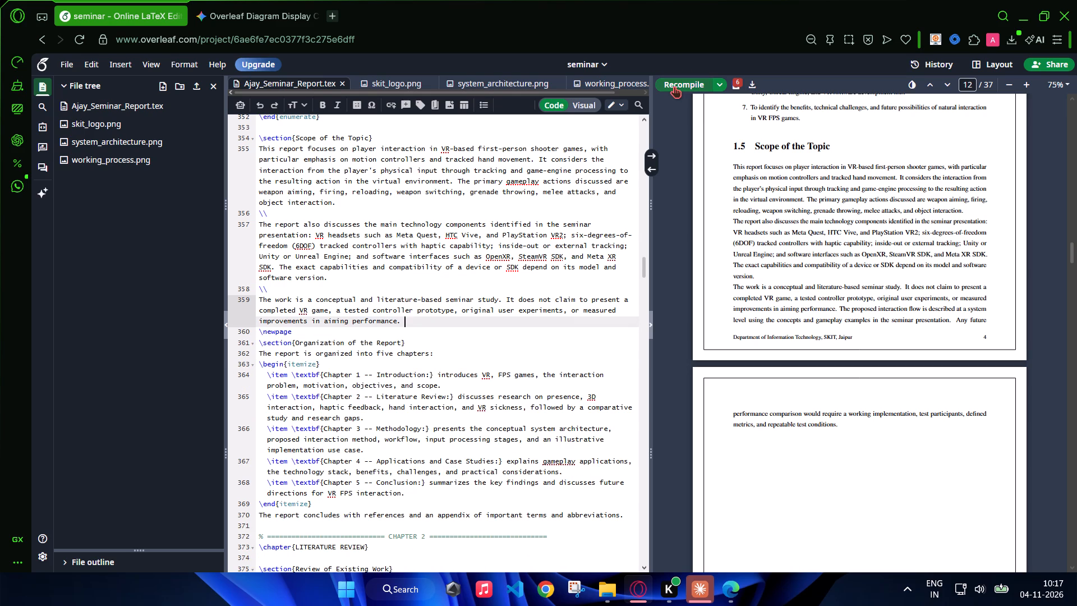
left_click(674, 86)
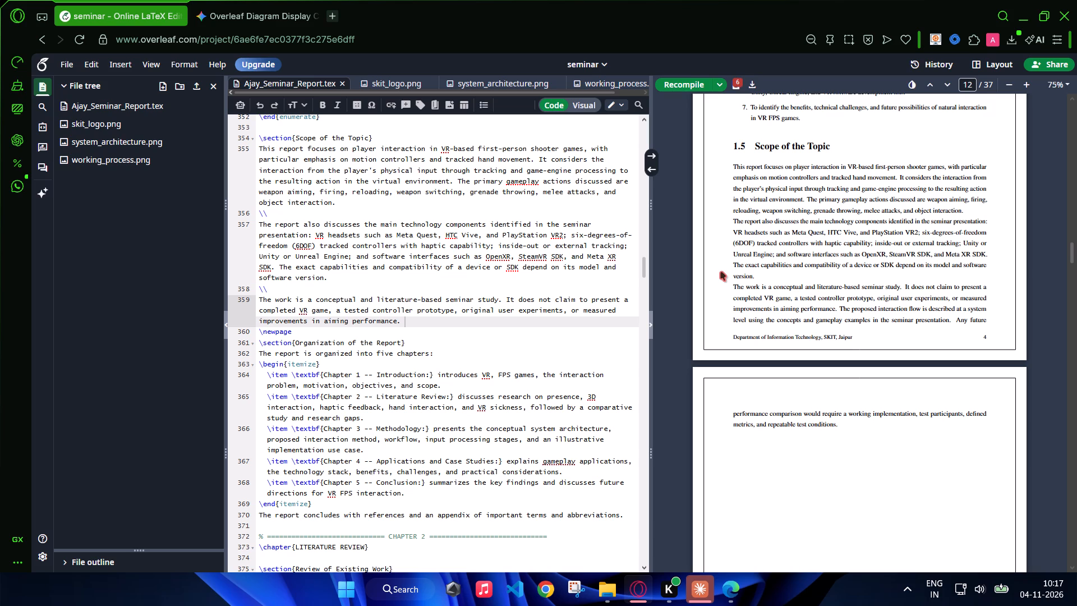
Examine the recompiled PDF from section 1.6 to section 3.3 for near-empty pages and tables running off the page.
scroll(866, 295, "down", 2)
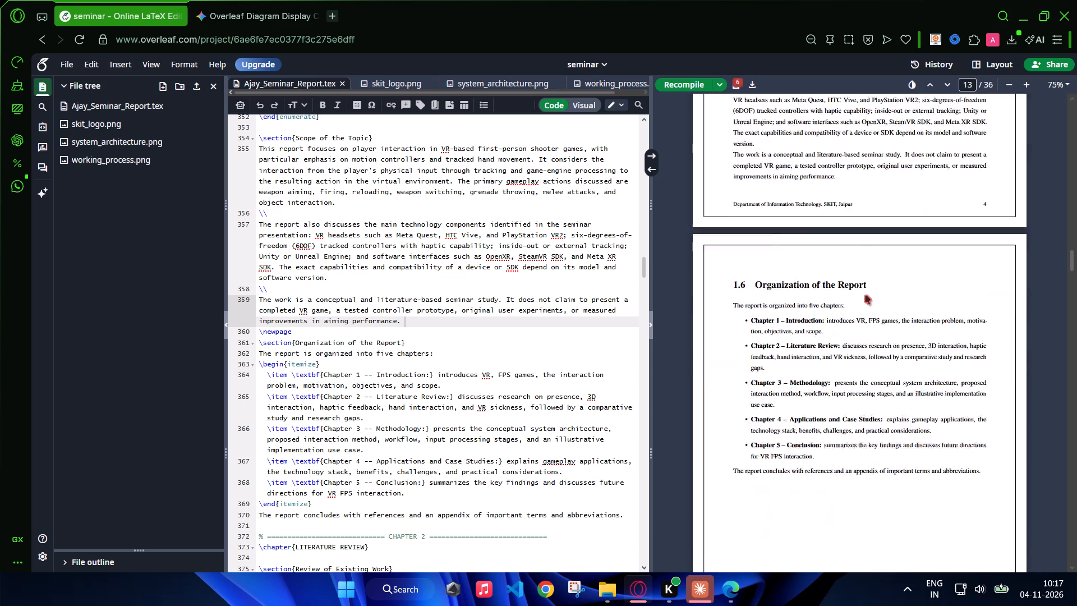
scroll(866, 295, "down", 11)
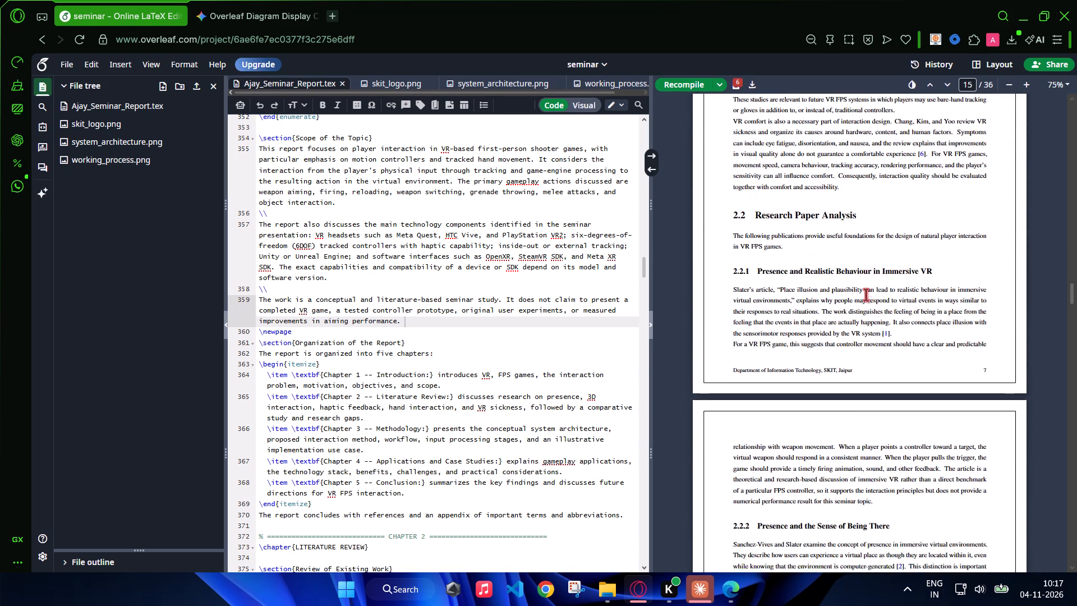
scroll(866, 295, "down", 4)
scroll(866, 295, "up", 2)
scroll(866, 295, "down", 4)
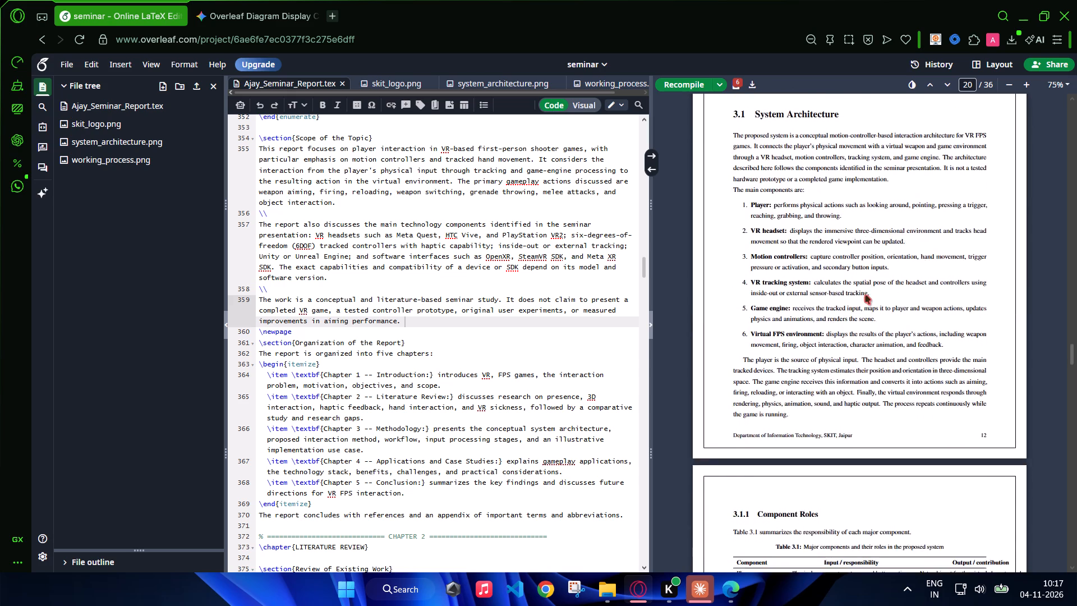
scroll(866, 295, "down", 7)
scroll(866, 295, "up", 2)
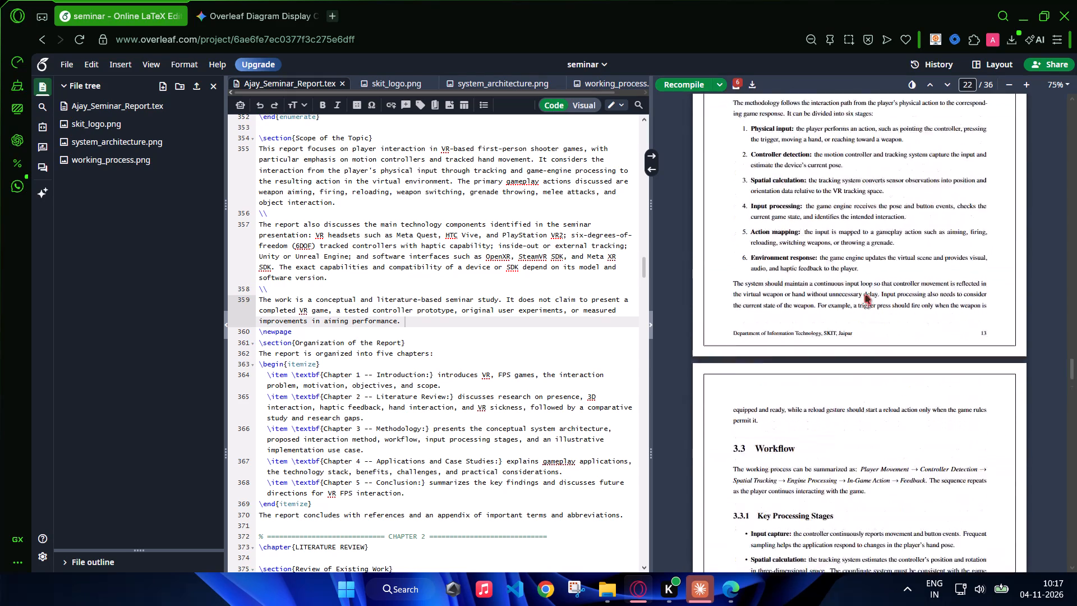
scroll(866, 295, "up", 3)
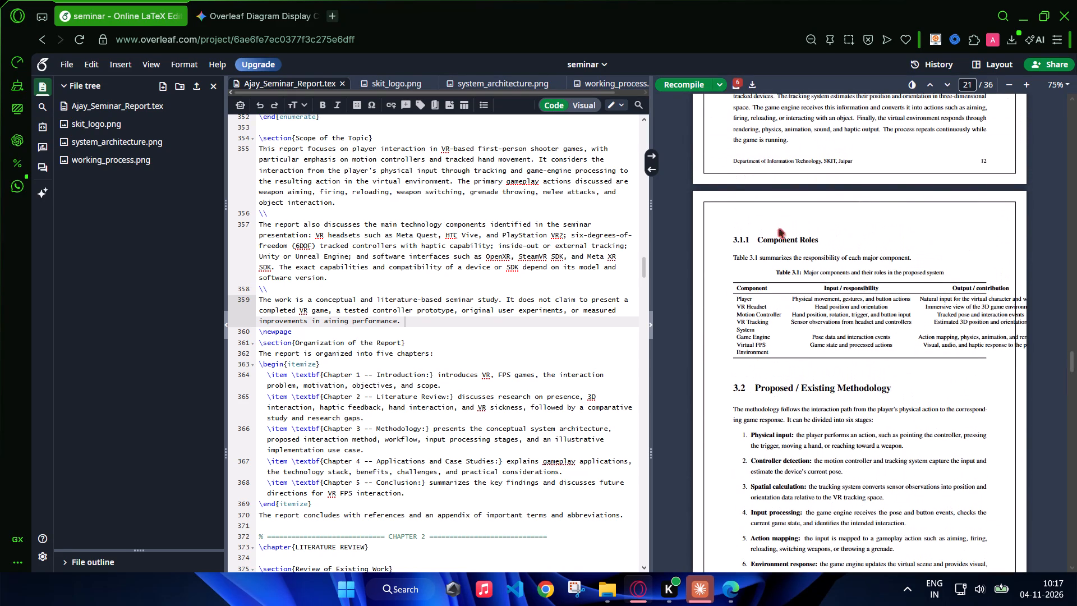
triple_click(785, 244)
left_click(785, 244)
double_click(785, 244)
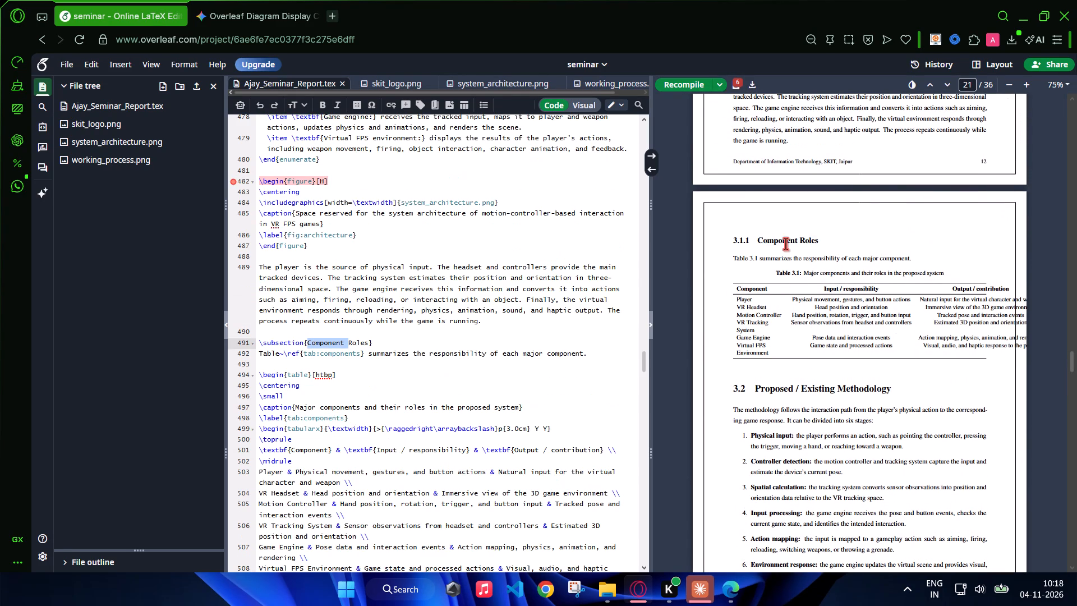
scroll(426, 324, "down", 1)
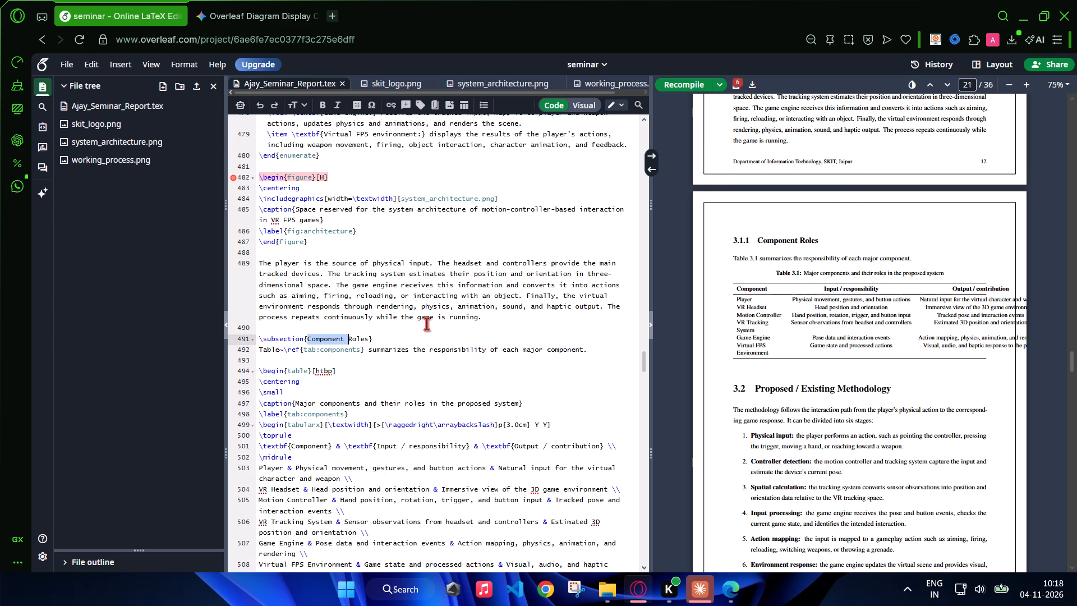
scroll(426, 324, "down", 2)
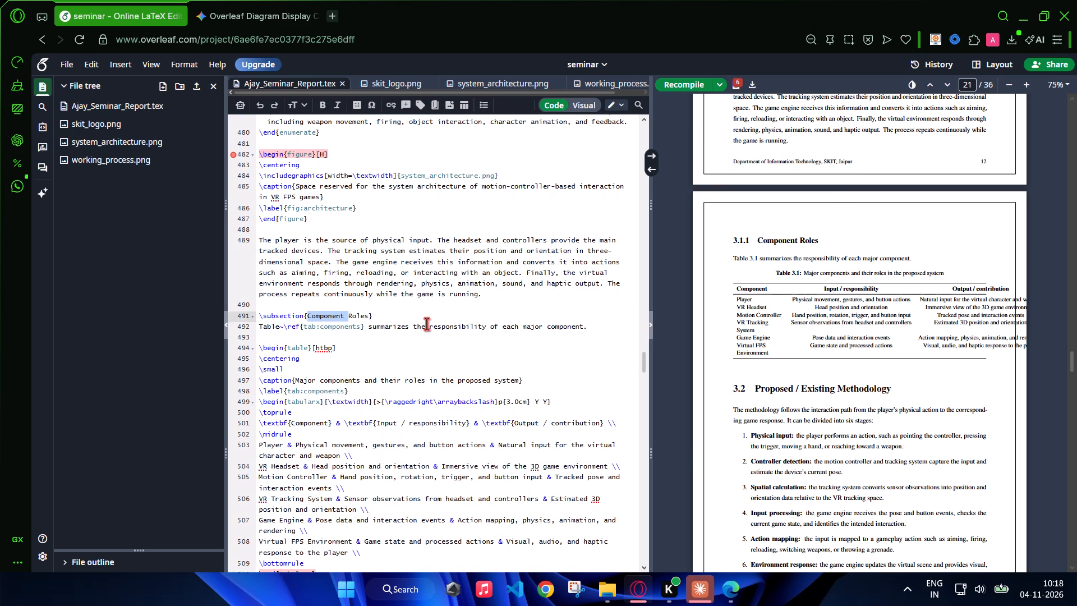
scroll(426, 324, "down", 1)
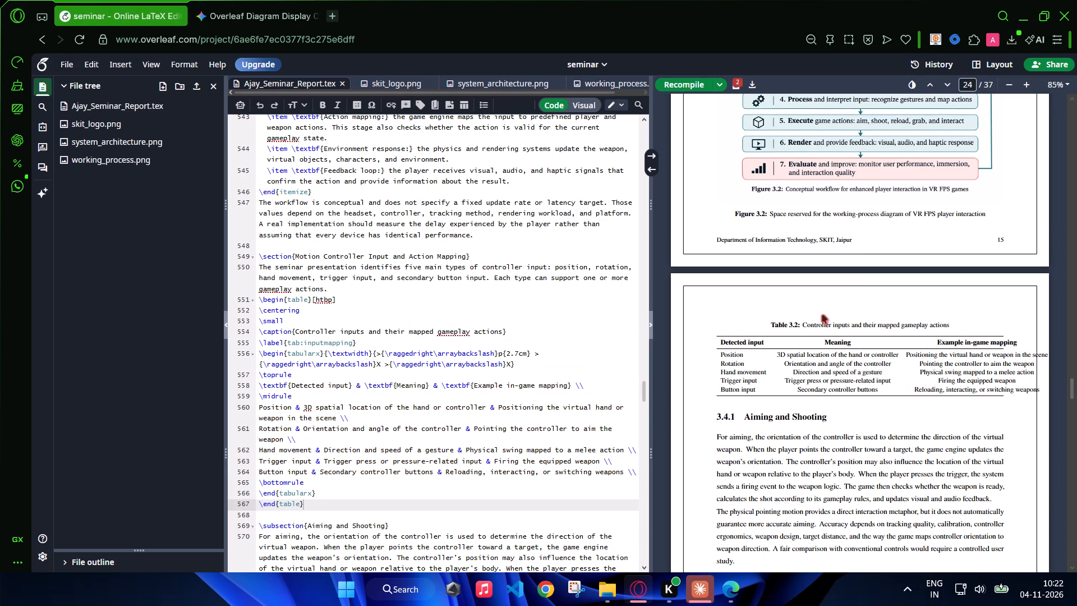
Review the recompiled report PDF from Table 3.2 back to the title page, including the certificate and abstract pages.
scroll(822, 314, "up", 1)
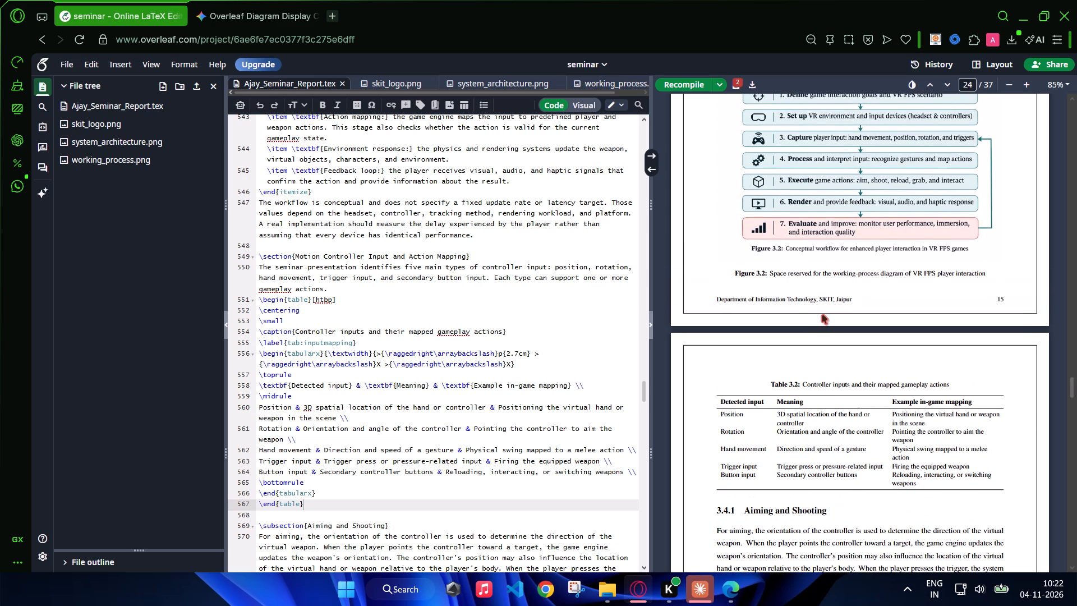
scroll(771, 278, "up", 7)
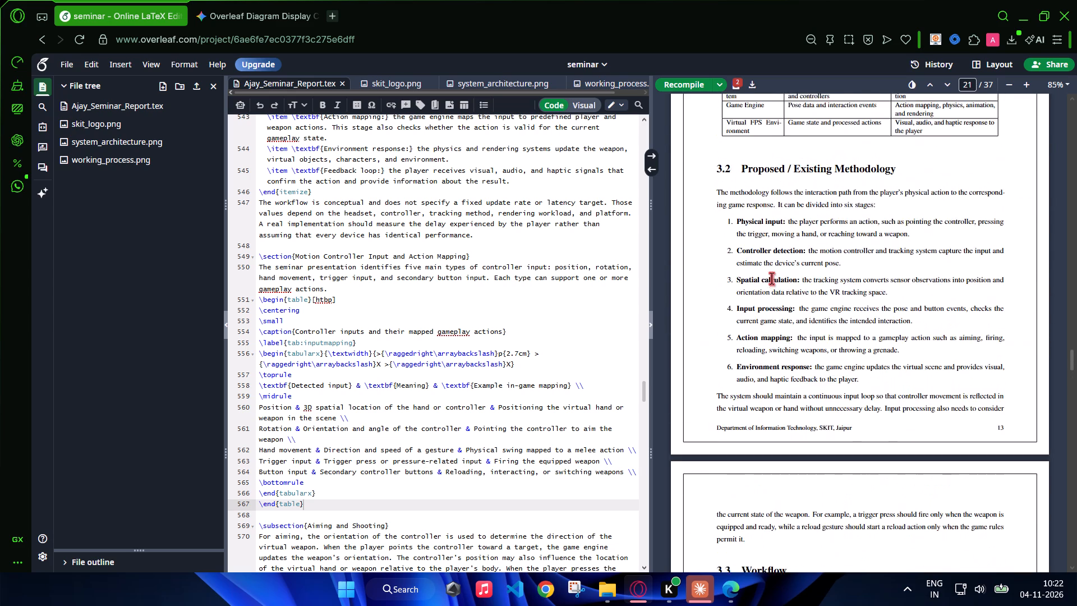
scroll(771, 278, "up", 8)
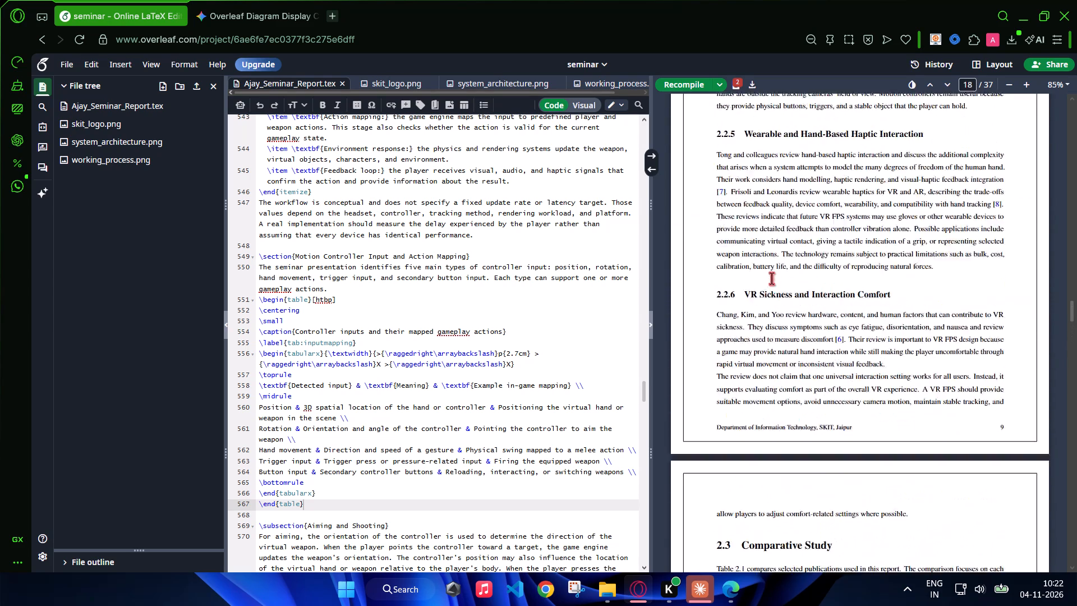
scroll(771, 278, "up", 8)
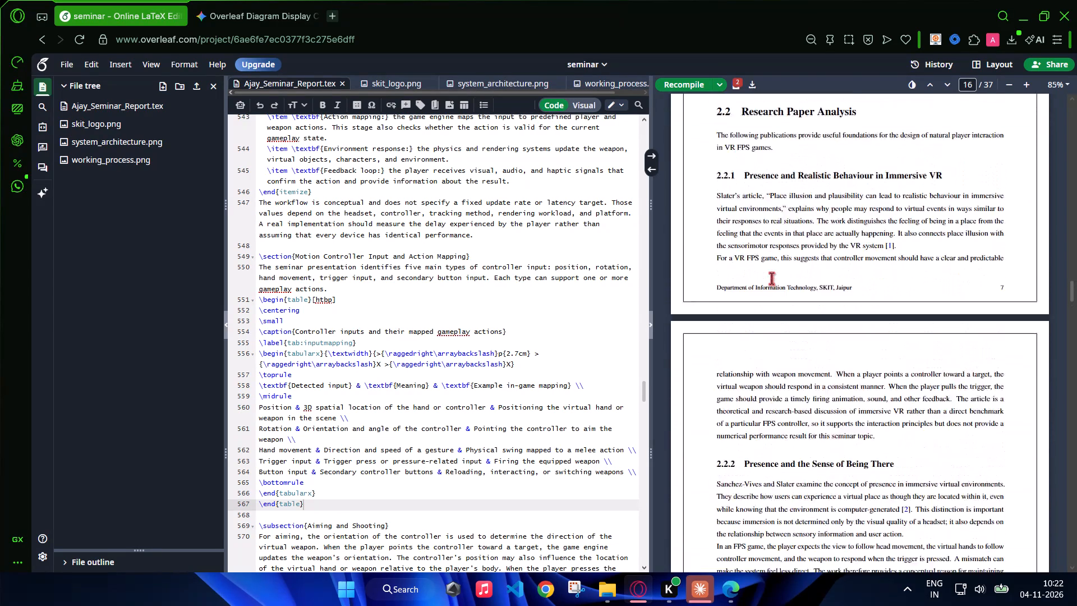
scroll(771, 278, "up", 3)
scroll(771, 278, "down", 4)
scroll(771, 278, "up", 2)
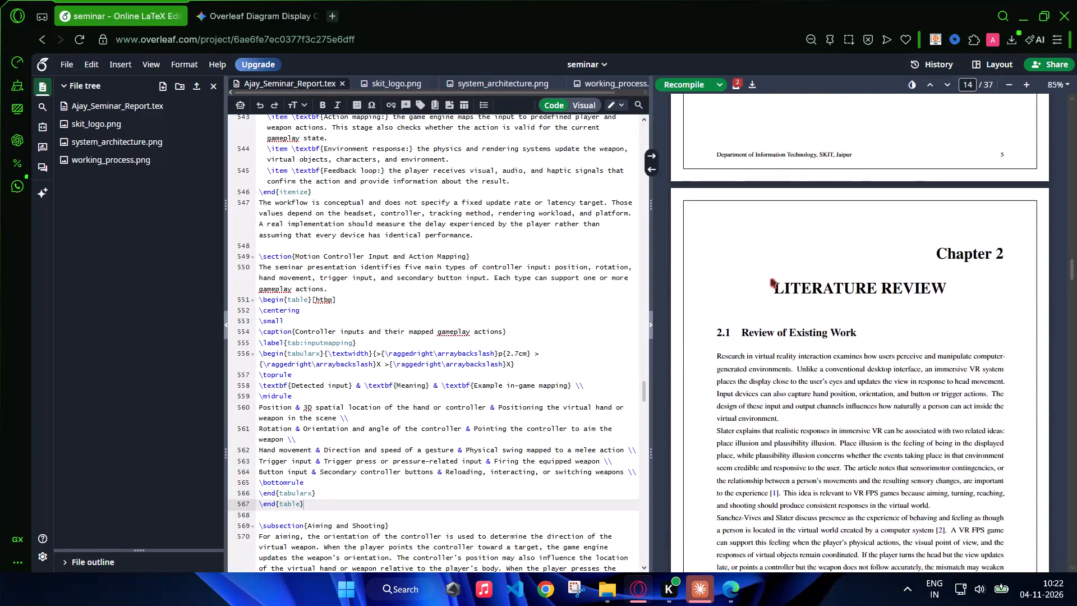
scroll(771, 278, "up", 16)
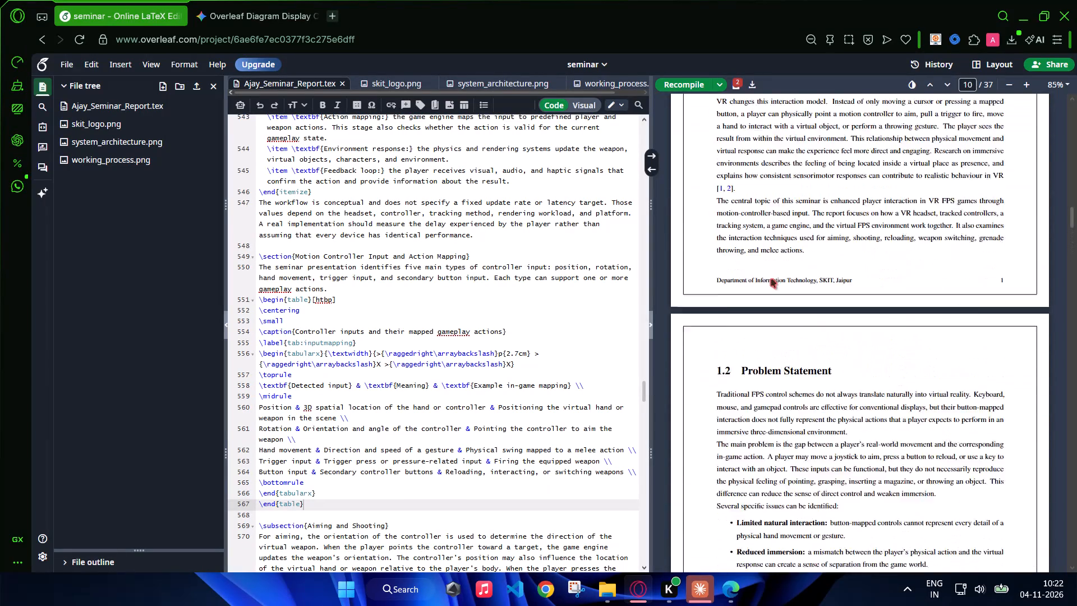
scroll(771, 278, "up", 13)
scroll(771, 278, "down", 1)
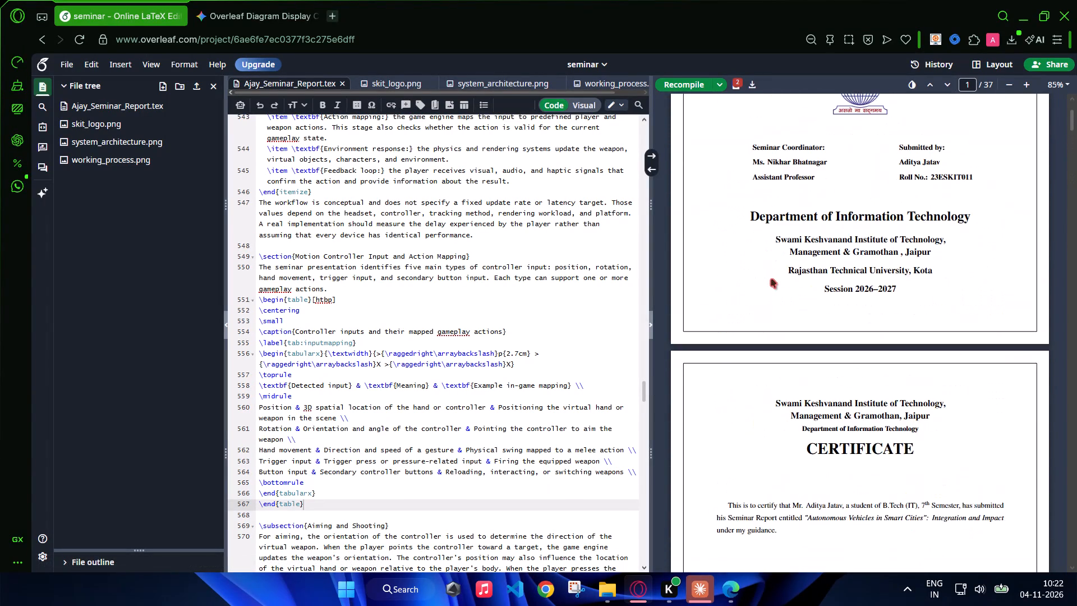
scroll(771, 278, "down", 7)
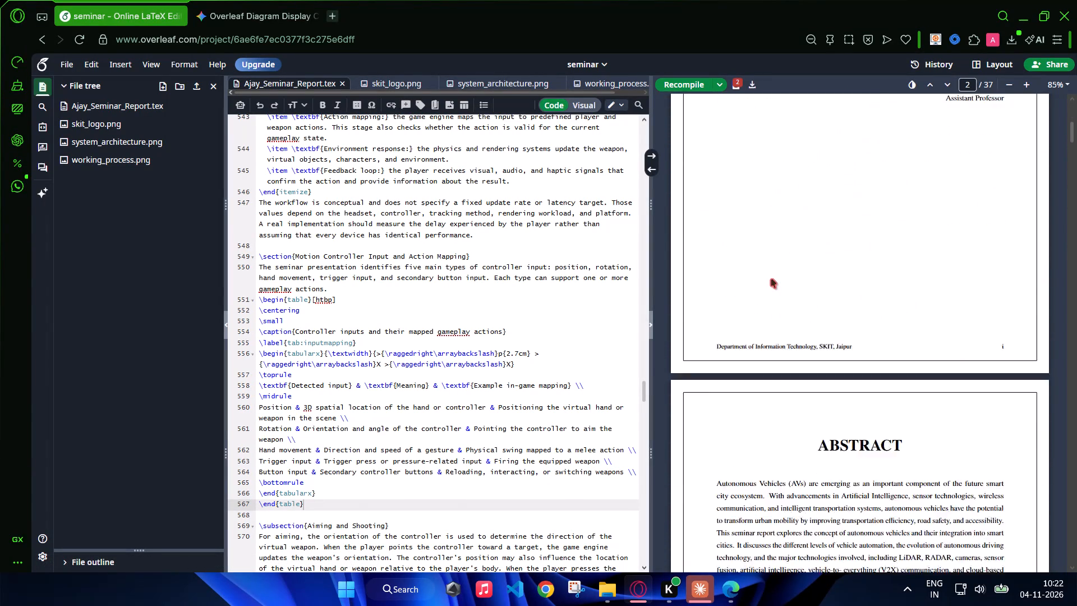
In Overleaf, review the compiled report PDF from the opening pages to the last page, checking table fit and page layout.
scroll(771, 278, "down", 5)
scroll(771, 278, "up", 5)
scroll(771, 278, "down", 6)
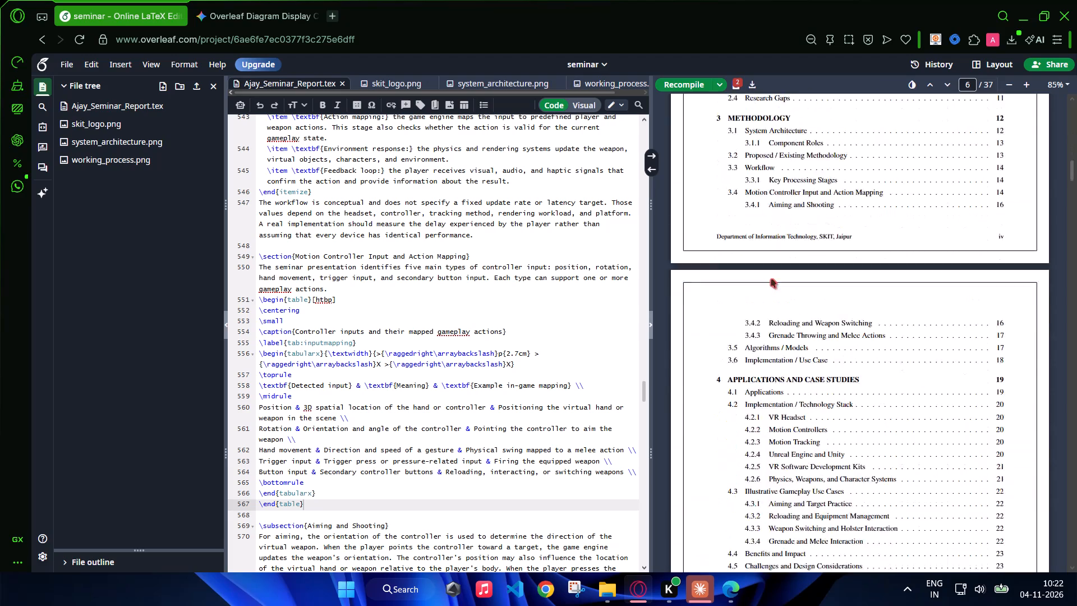
scroll(771, 278, "down", 20)
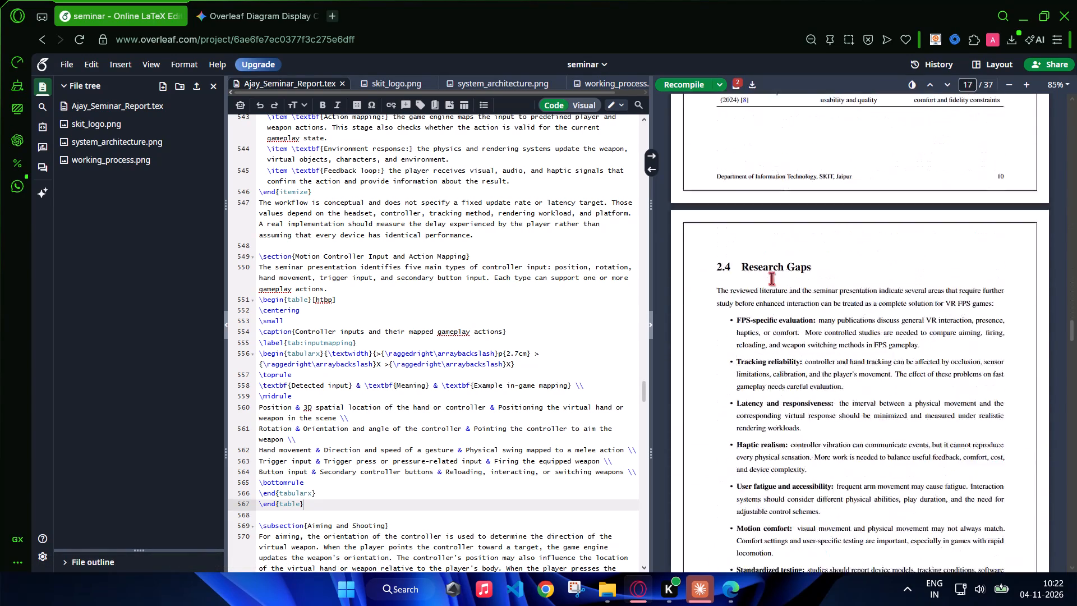
scroll(771, 278, "down", 10)
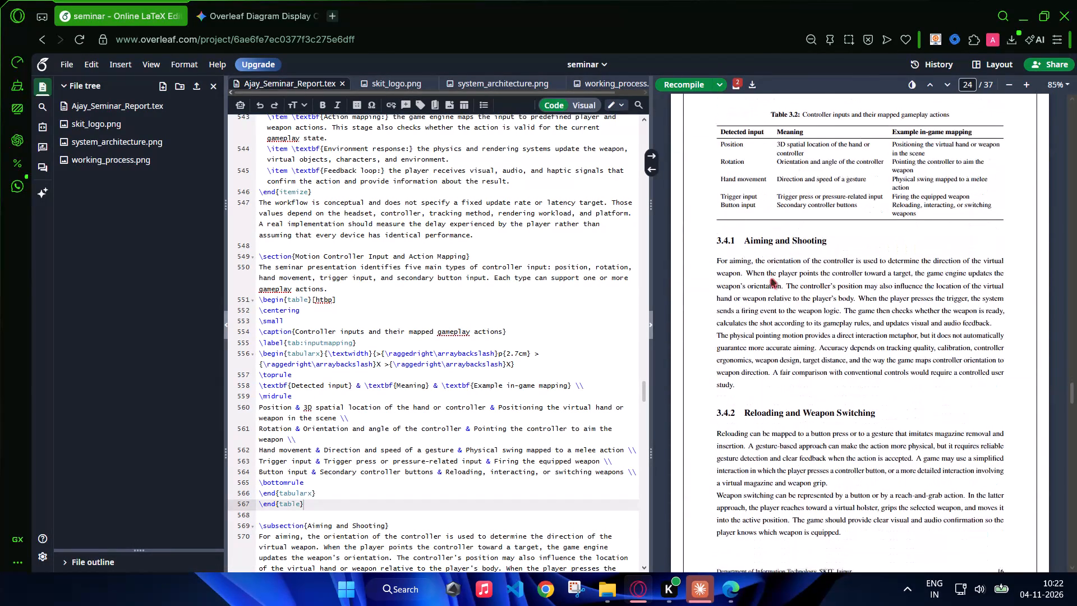
scroll(771, 278, "down", 9)
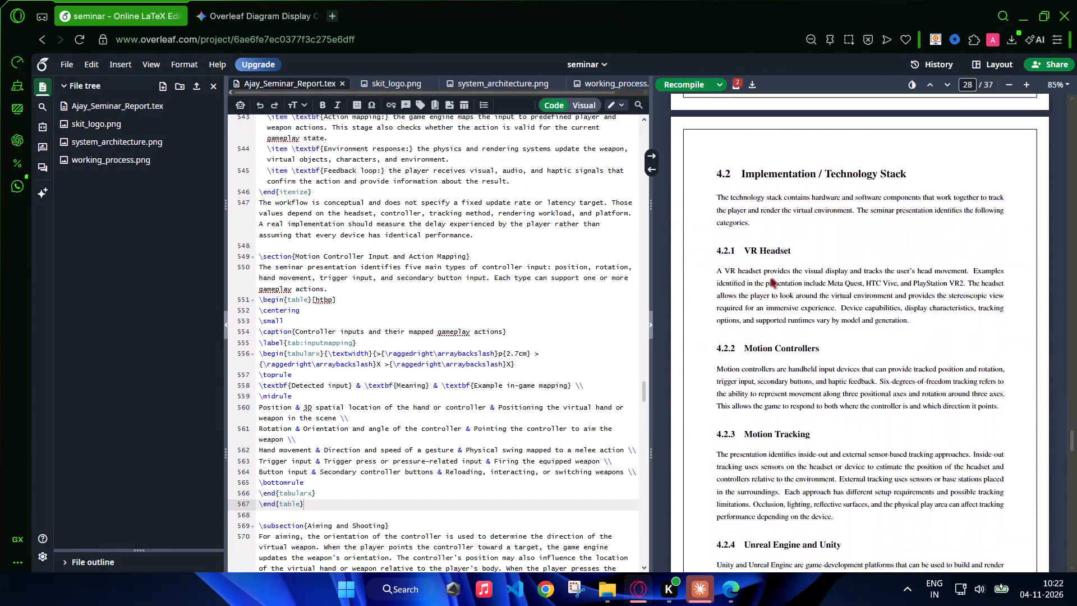
scroll(771, 278, "down", 17)
scroll(771, 278, "down", 8)
scroll(771, 278, "up", 1)
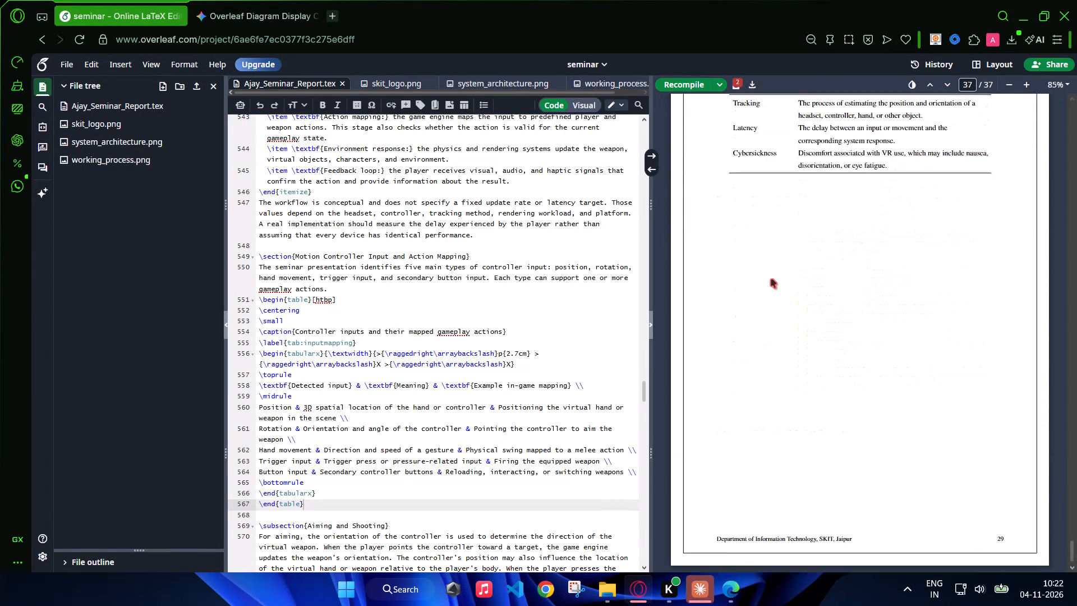
Review the report PDF's front matter, from the cover page and certificate through the abstract, acknowledgement and contents pages.
scroll(771, 278, "up", 7)
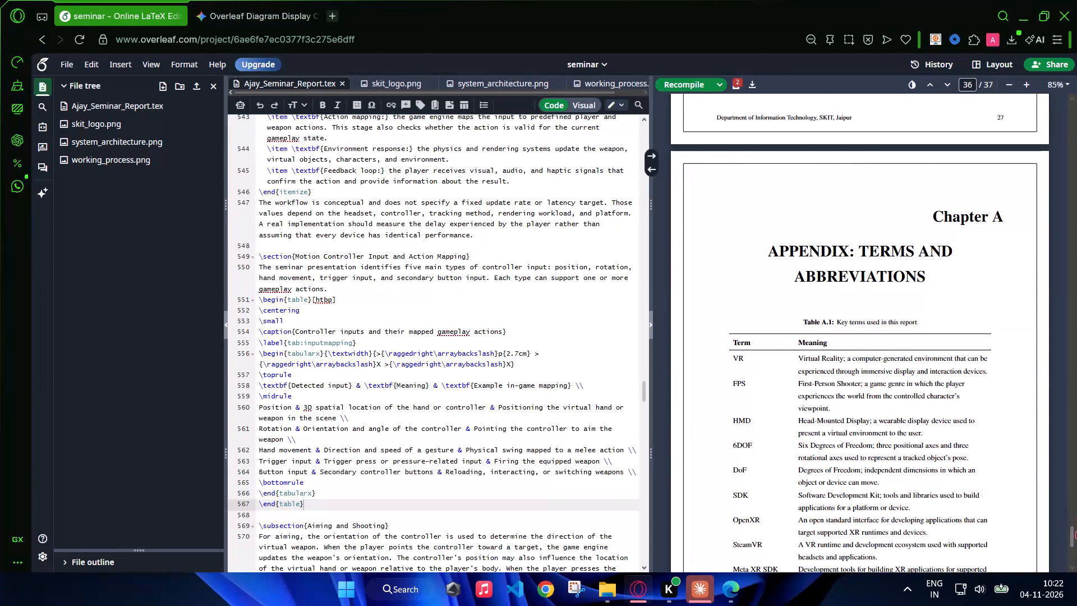
left_click_drag(1071, 531, 1076, 56)
scroll(724, 413, "down", 2)
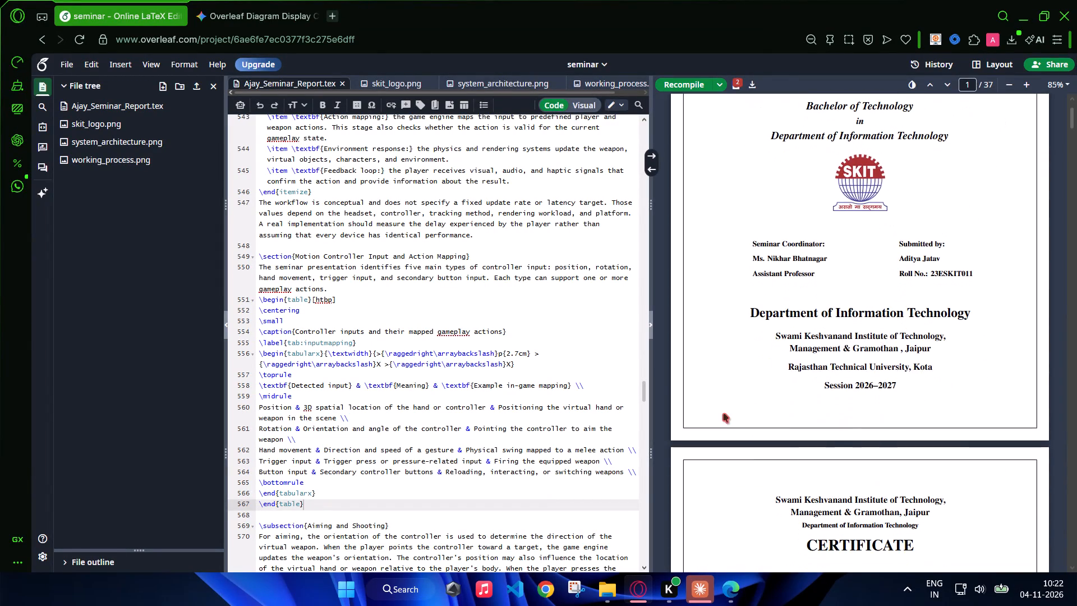
scroll(724, 413, "up", 1)
scroll(724, 413, "down", 1)
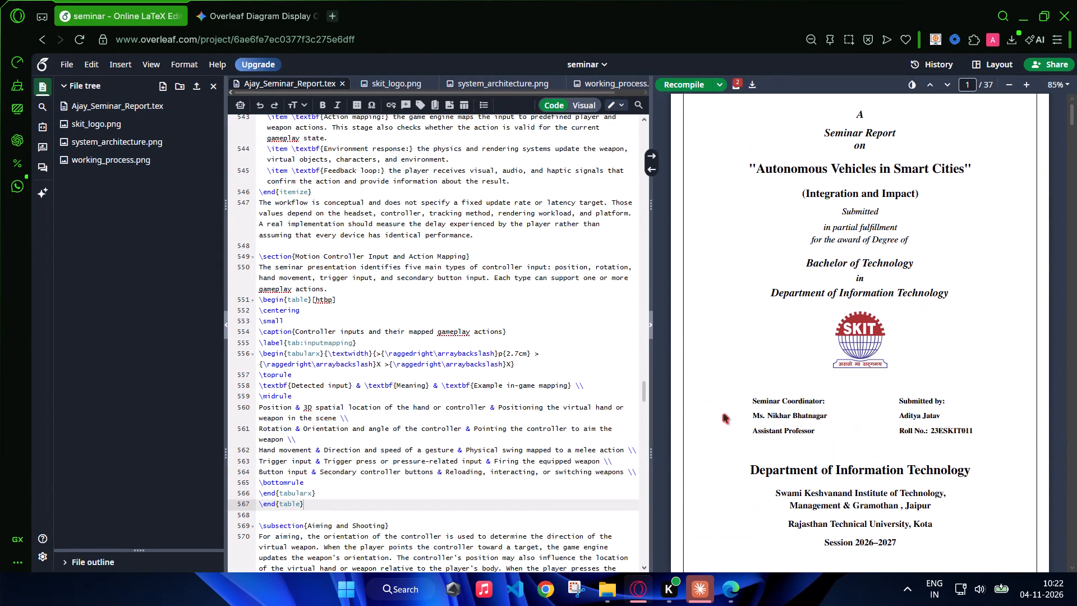
scroll(724, 414, "down", 2)
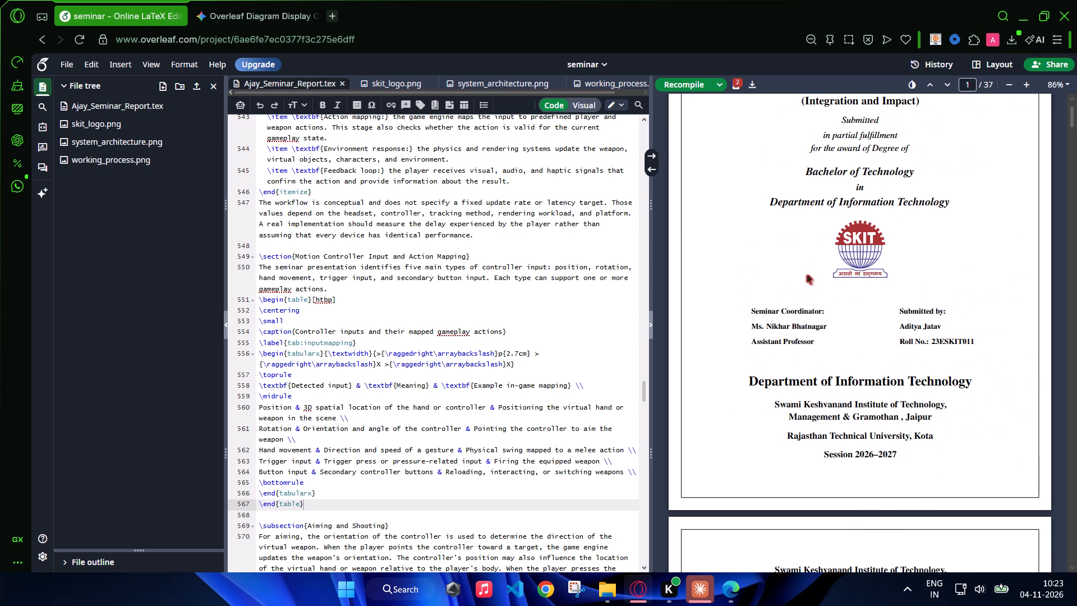
scroll(807, 274, "down", 4)
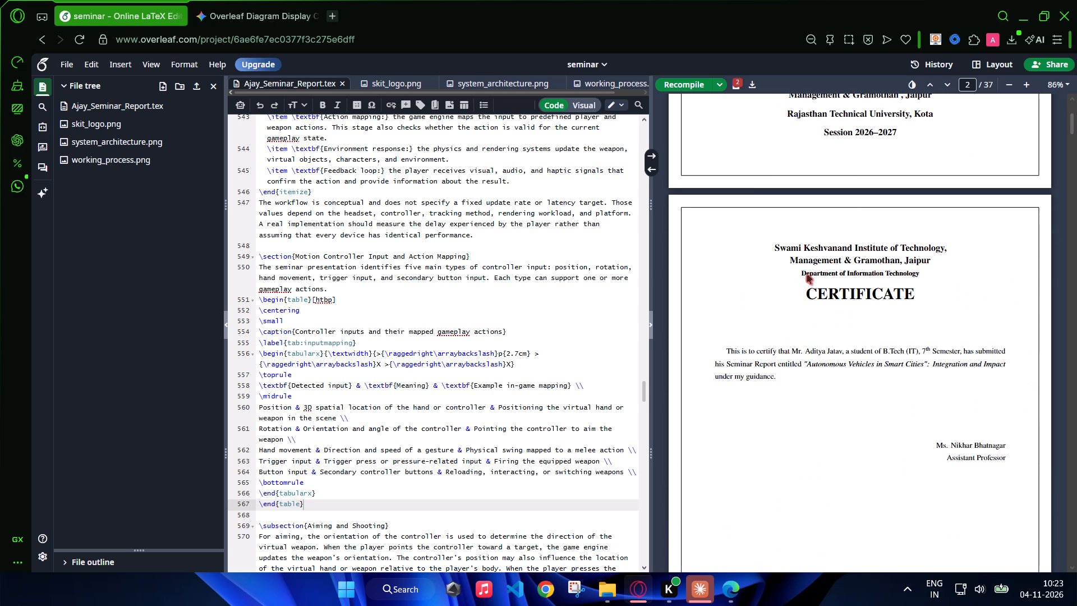
scroll(807, 274, "down", 4)
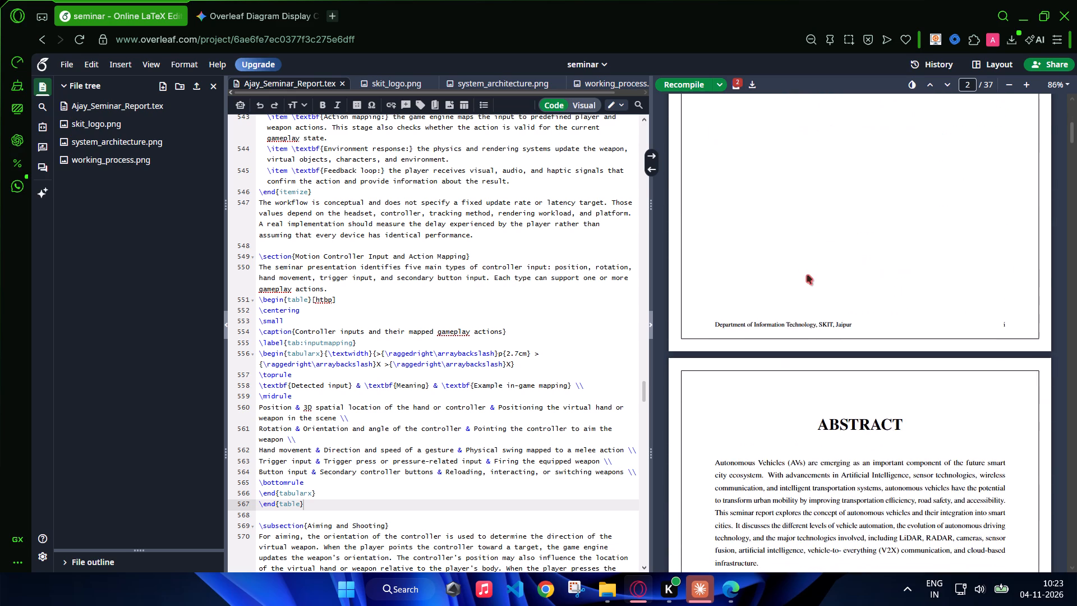
scroll(807, 274, "down", 2)
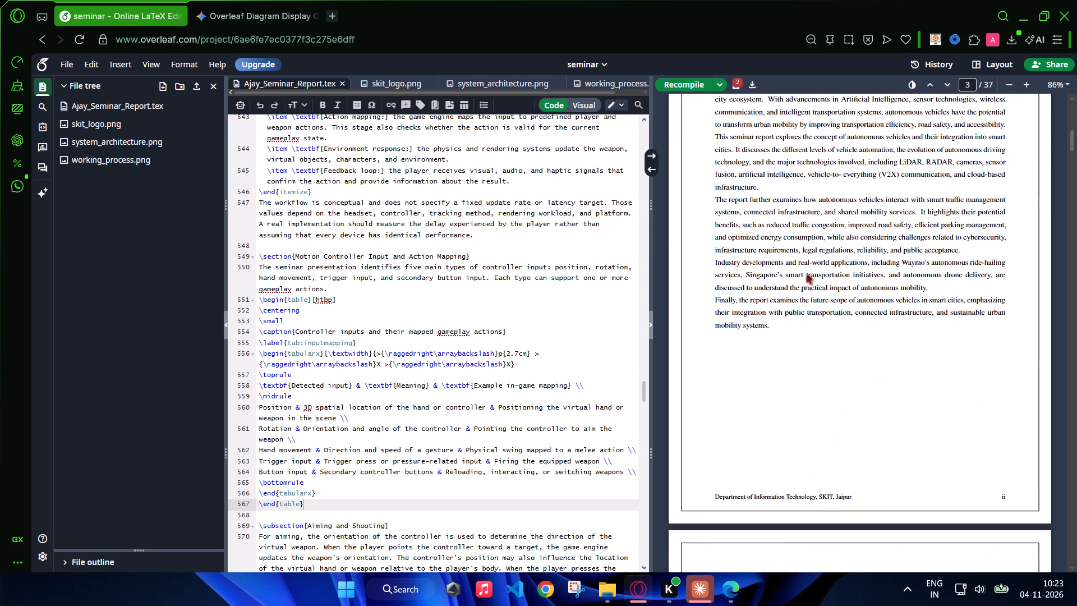
scroll(807, 274, "up", 2)
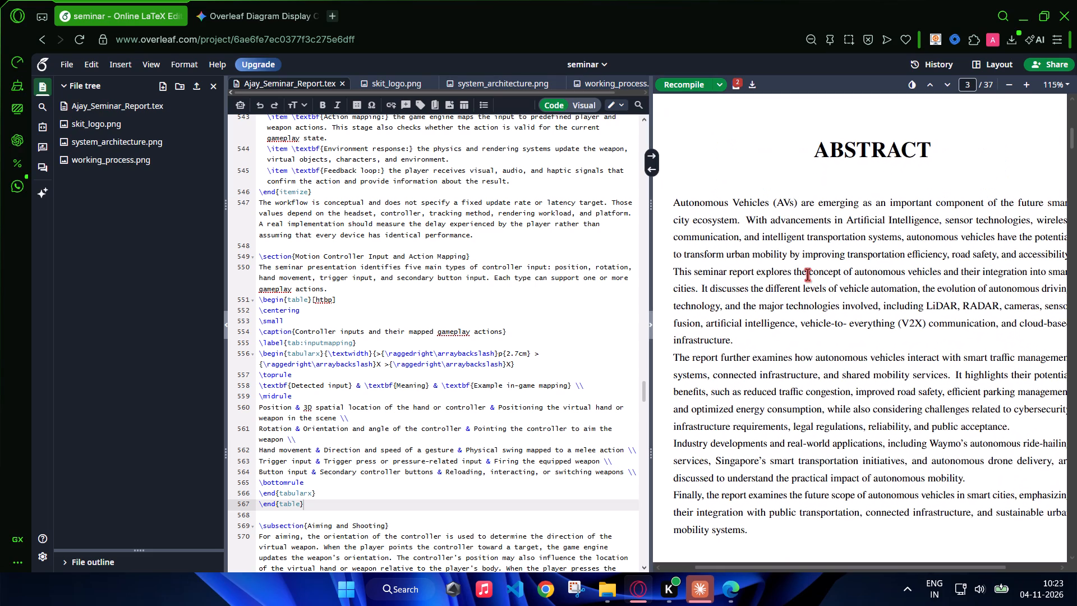
left_click(807, 274)
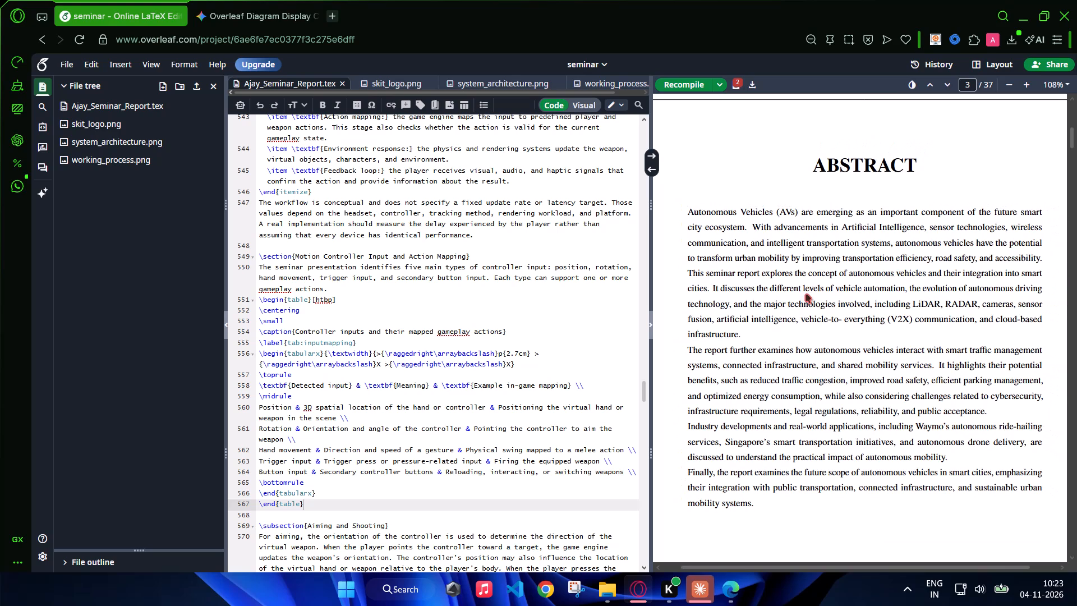
scroll(806, 293, "down", 6)
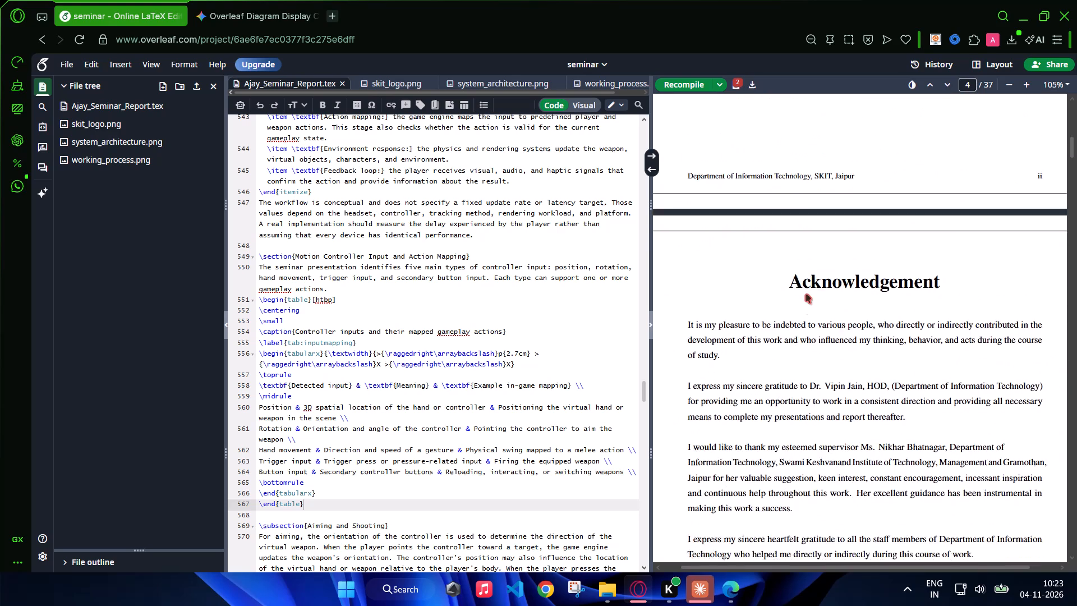
scroll(806, 293, "down", 8)
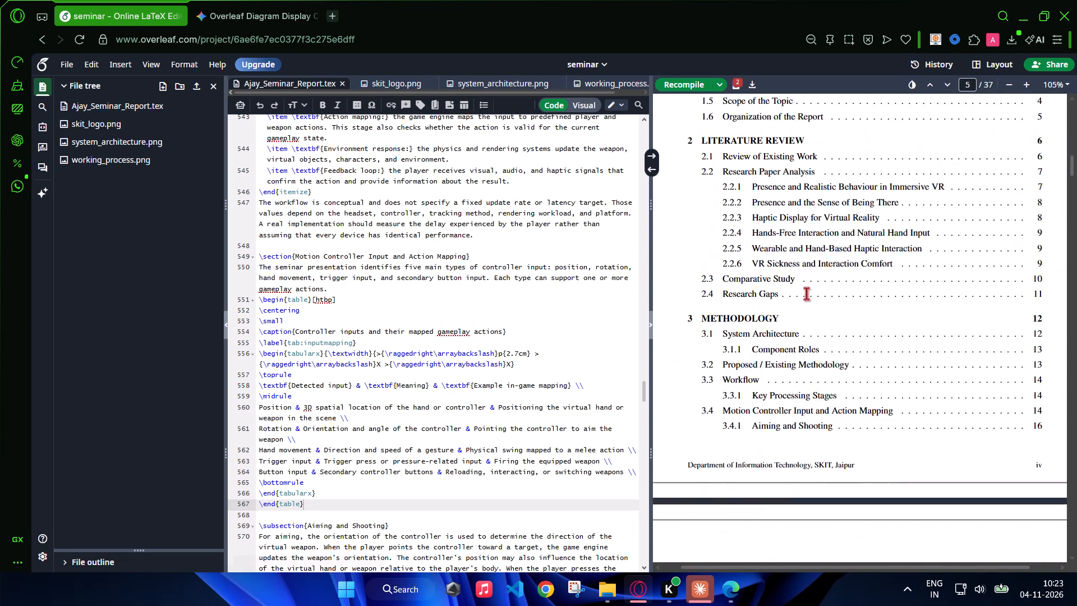
scroll(806, 293, "up", 1)
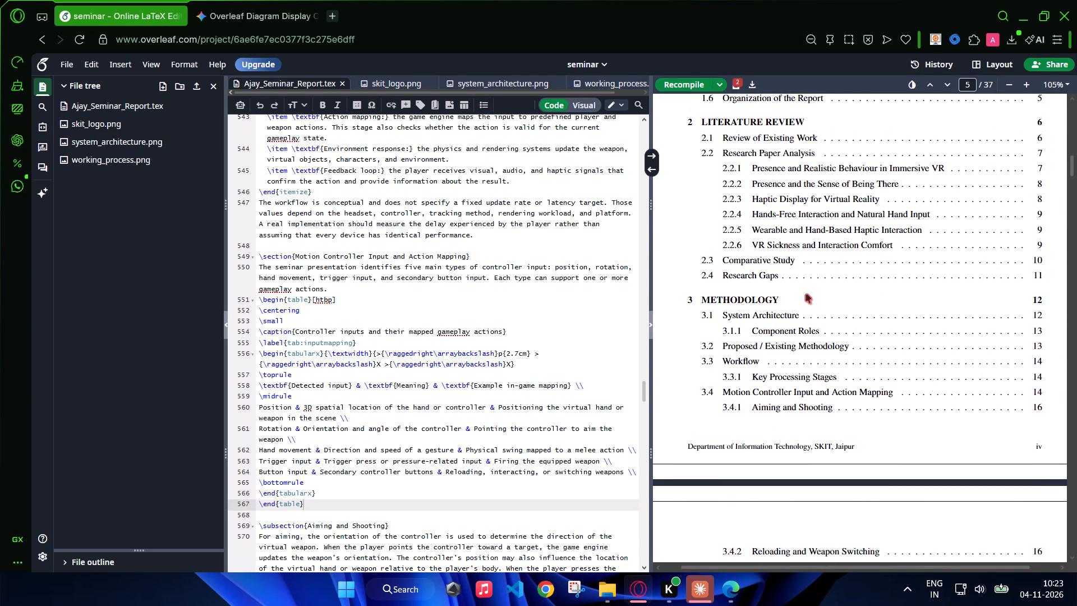
scroll(806, 293, "up", 6)
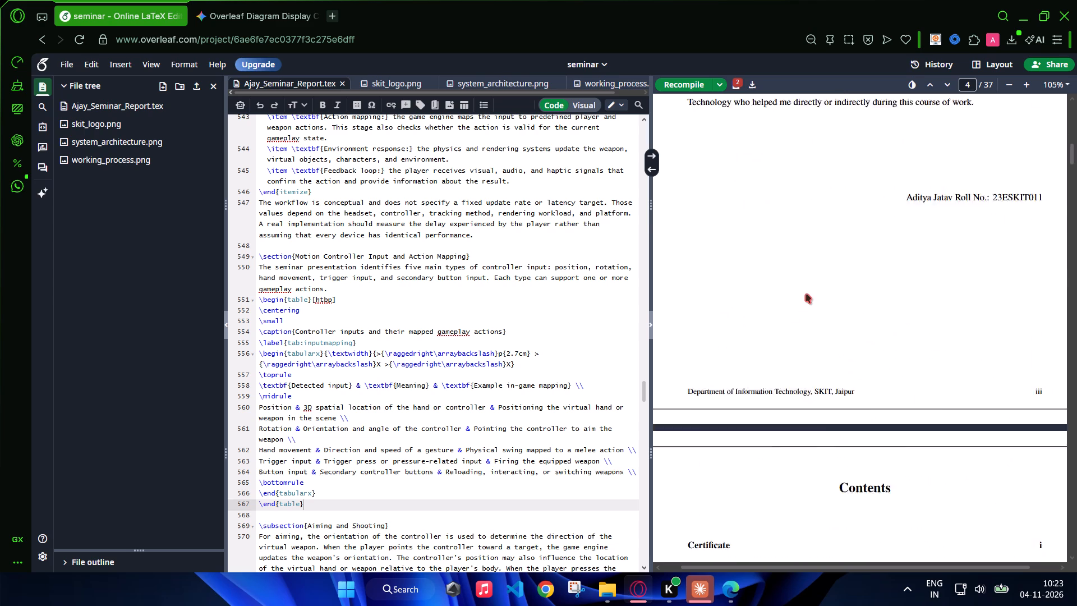
scroll(806, 293, "up", 5)
scroll(806, 293, "down", 1)
scroll(806, 293, "up", 1)
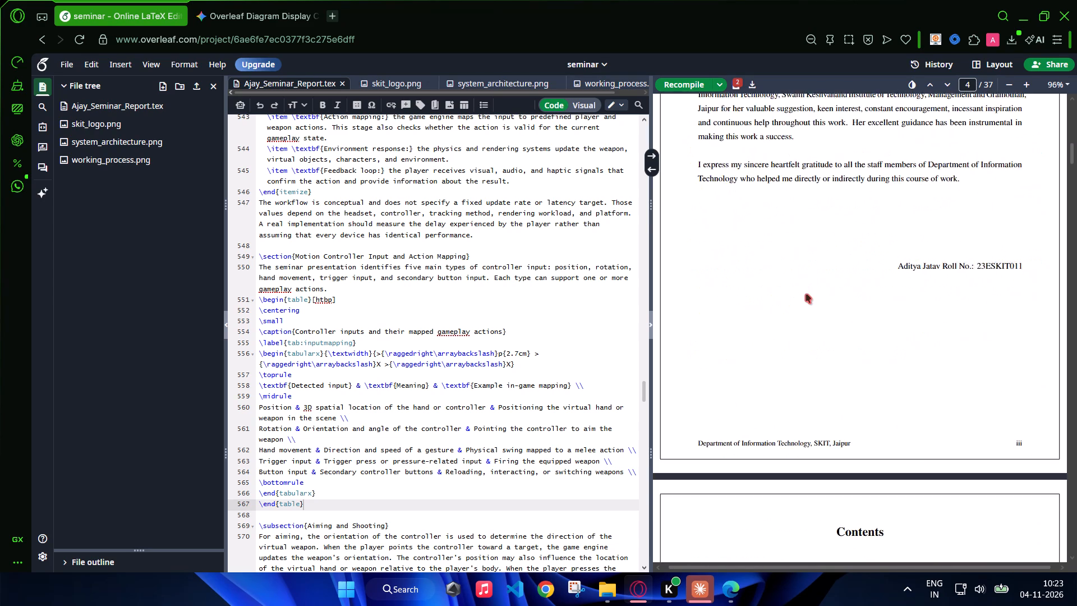
scroll(806, 293, "up", 1)
scroll(778, 236, "up", 7)
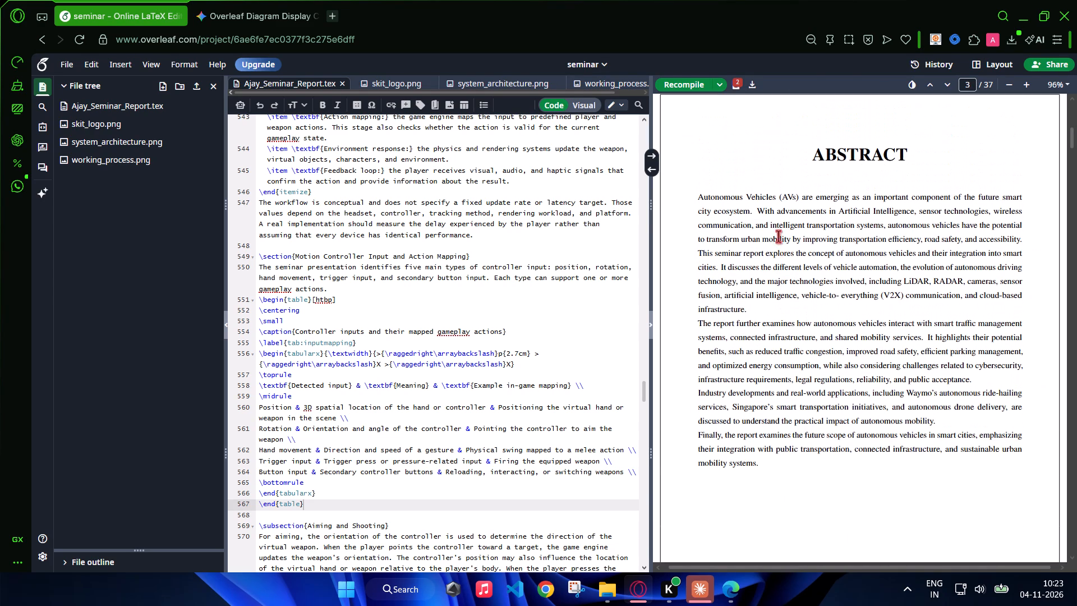
double_click(853, 162)
left_click(853, 162)
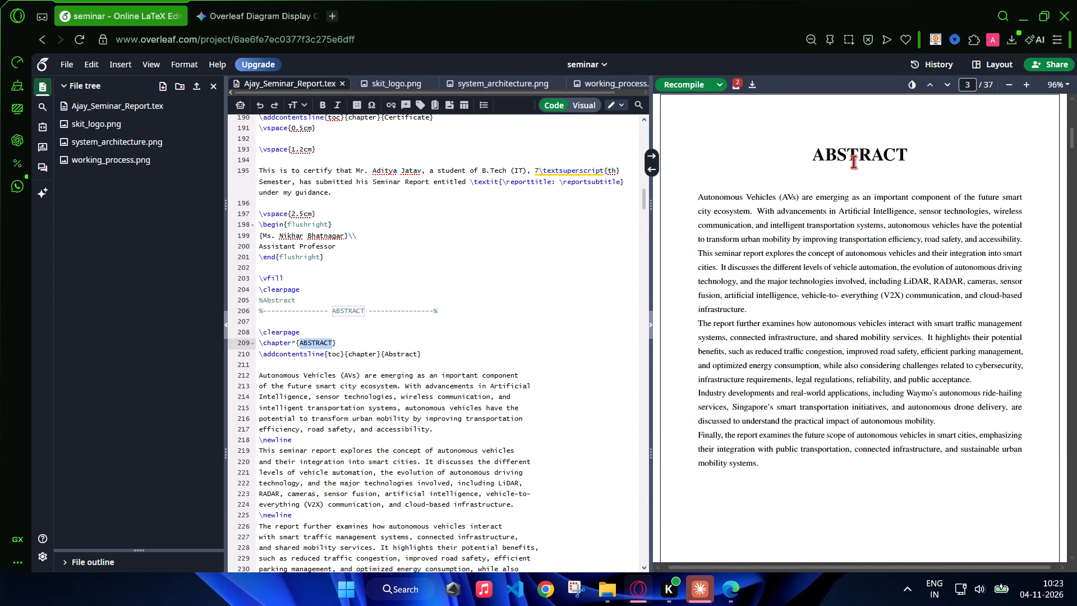
scroll(458, 333, "down", 3)
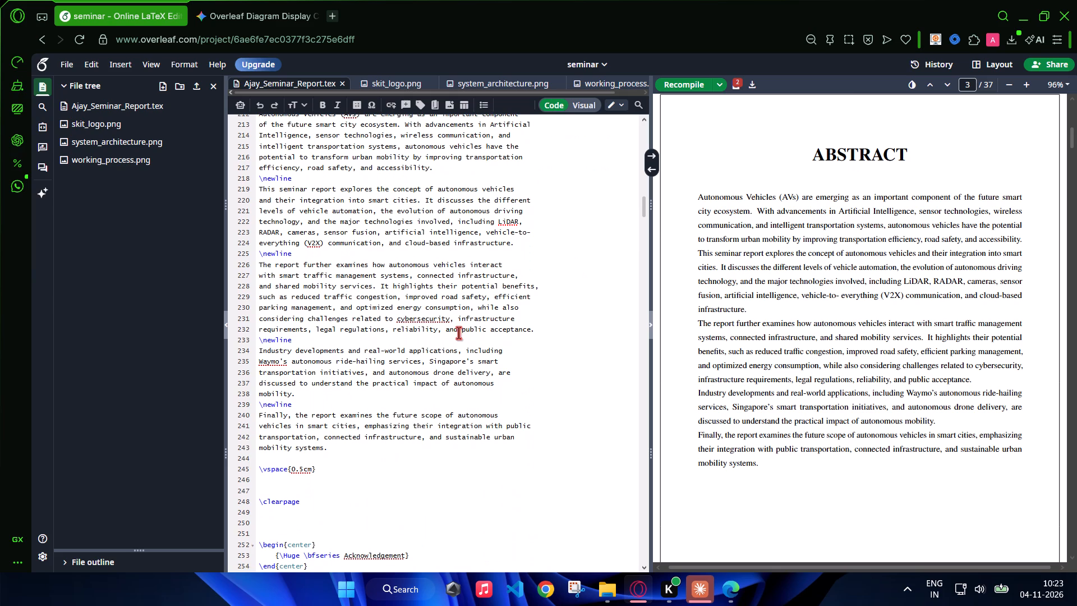
scroll(458, 333, "down", 2)
scroll(458, 333, "up", 1)
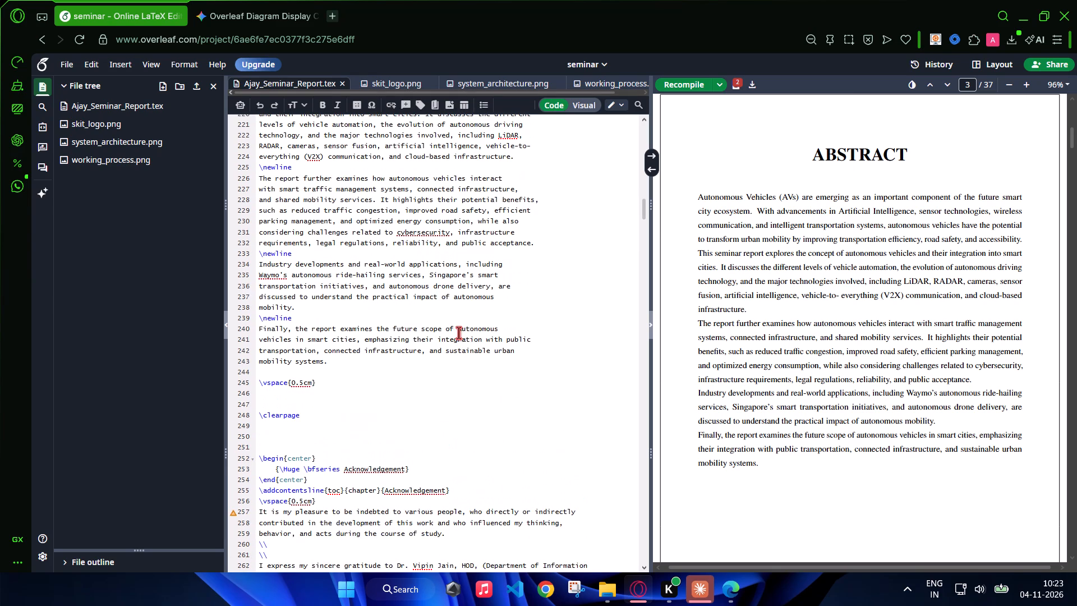
scroll(458, 333, "up", 3)
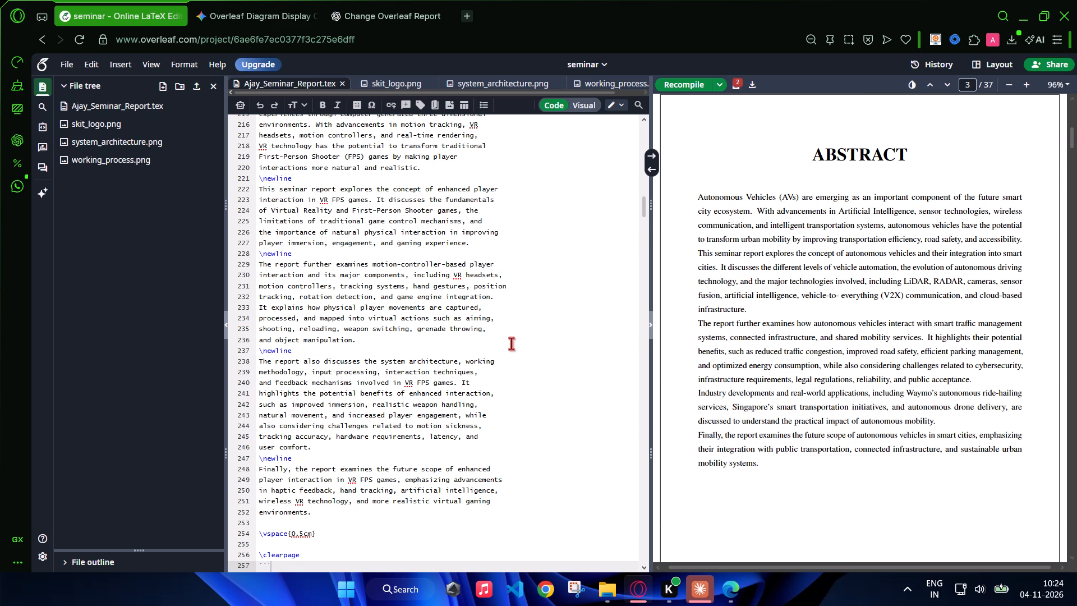
Delete the stray ```latex line and the blank line above the abstract's opening \clearpage, and recompile the report.
scroll(511, 343, "up", 1)
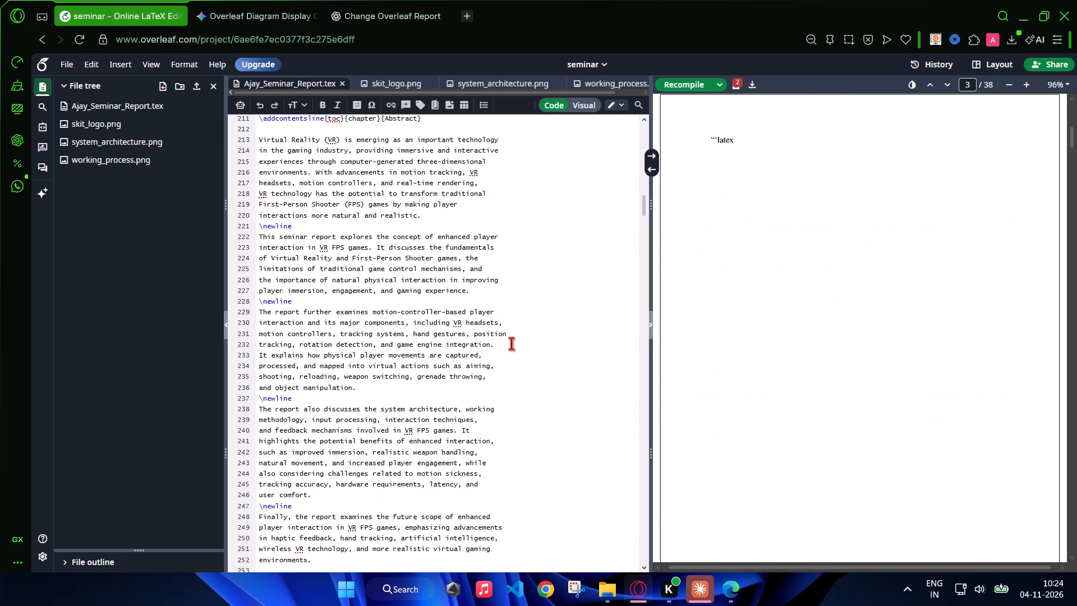
scroll(511, 343, "up", 1)
scroll(747, 254, "up", 2)
scroll(747, 254, "down", 2)
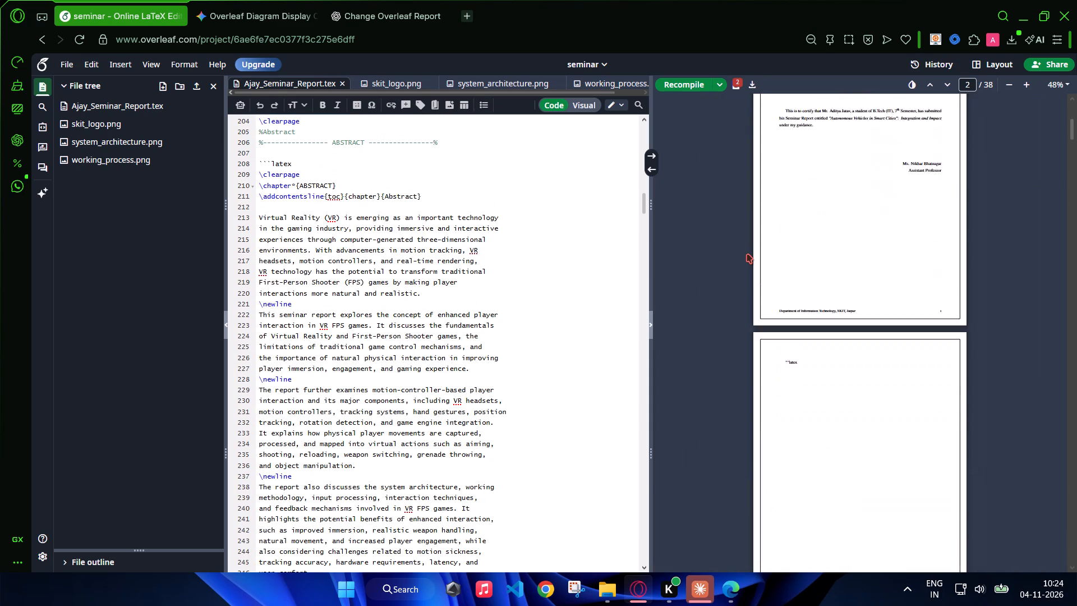
scroll(747, 254, "down", 1)
scroll(747, 254, "up", 4)
scroll(747, 254, "down", 4)
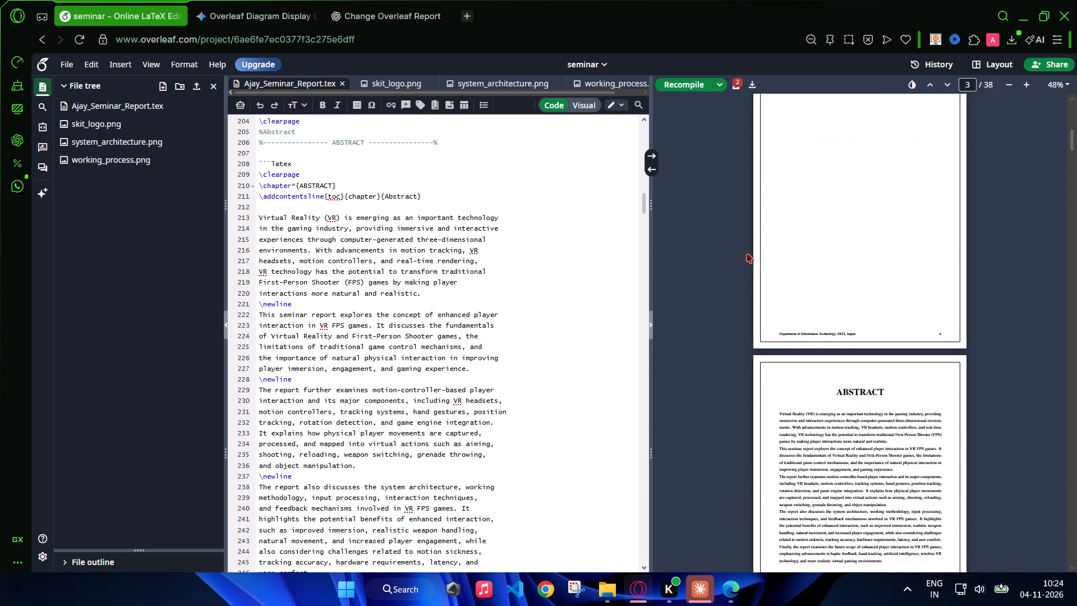
scroll(747, 254, "down", 2)
scroll(596, 253, "up", 2)
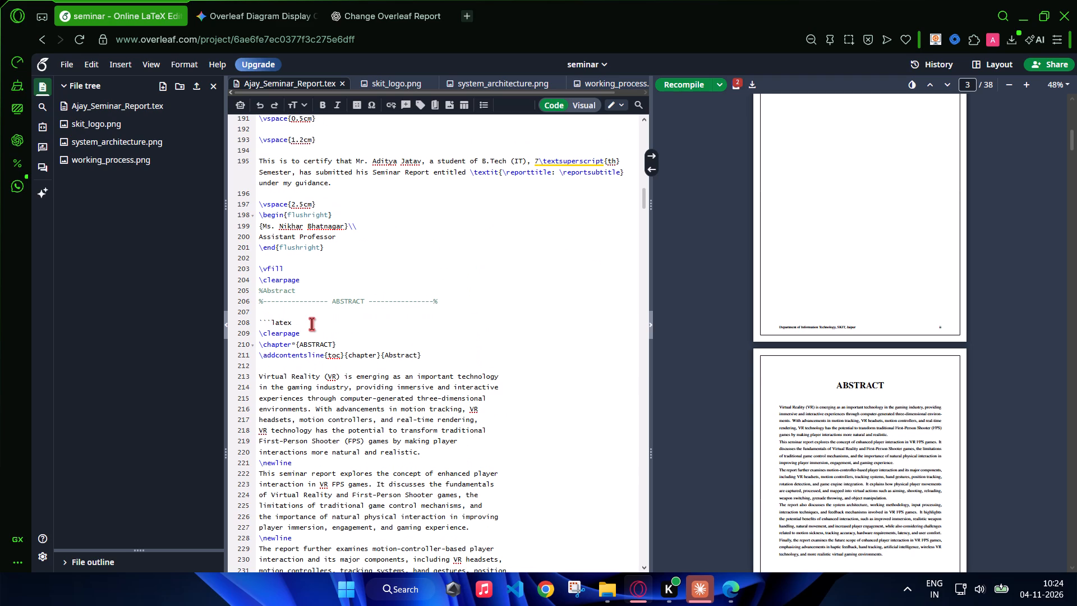
left_click(311, 324)
key("ctrl+BackSpace")
key("ctrl+BackSpace")
key("ctrl+BackSpace")
key("BackSpace")
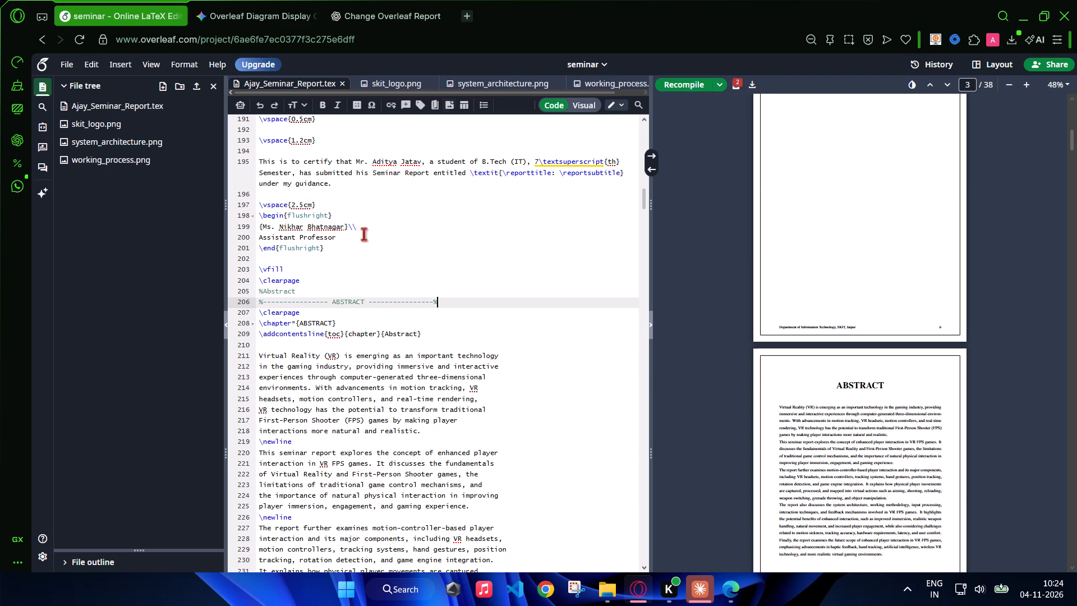
left_click(670, 80)
Examine the recompiled abstract page in the PDF, along with the cover and certificate pages before it.
scroll(852, 226, "up", 1)
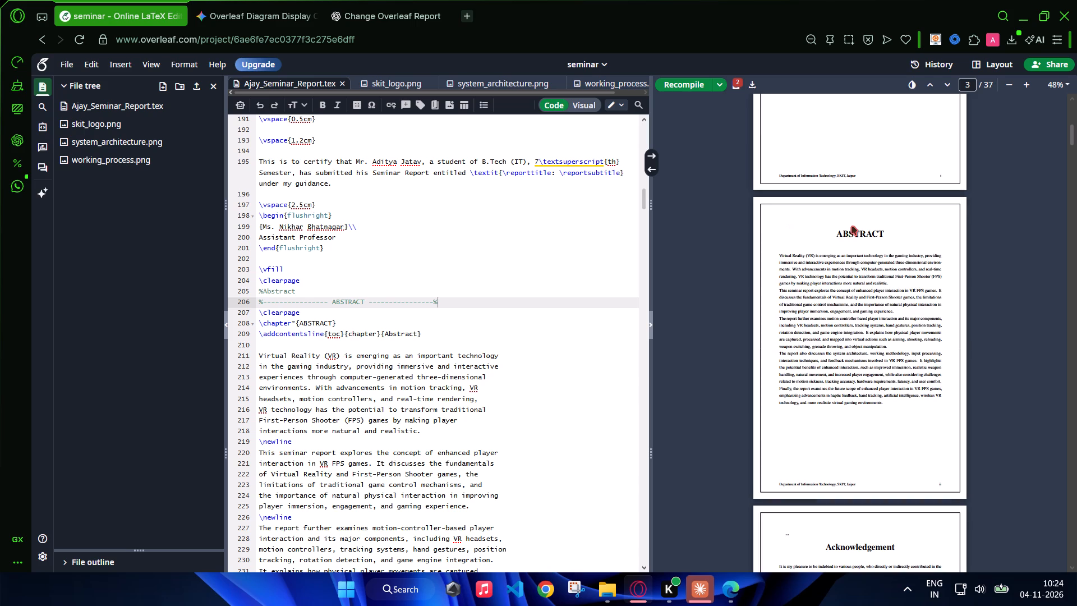
scroll(852, 226, "down", 1)
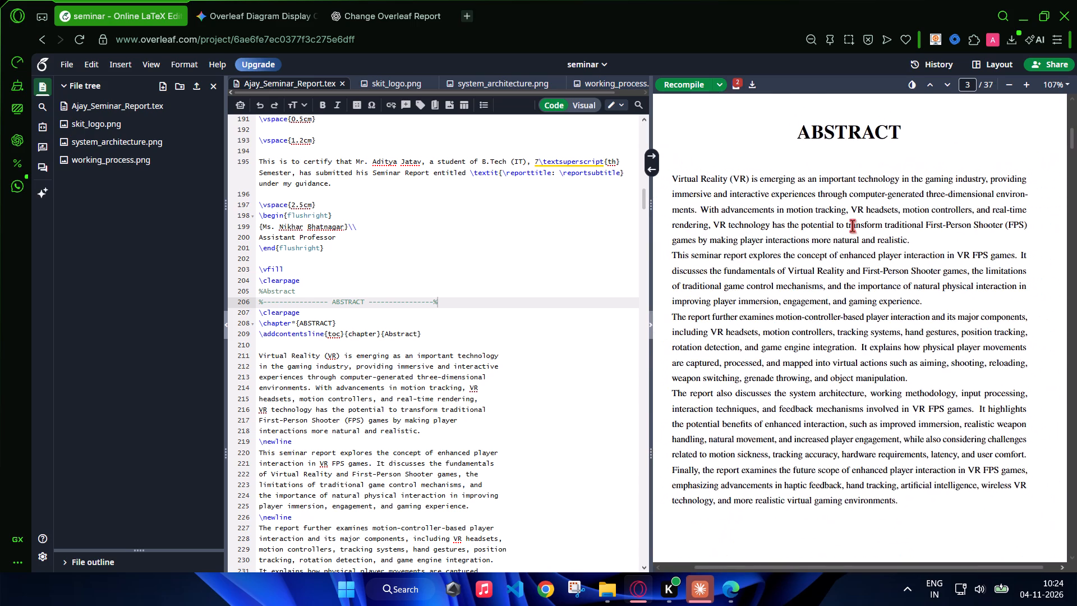
left_click(852, 226)
scroll(852, 226, "down", 4)
scroll(852, 226, "up", 2)
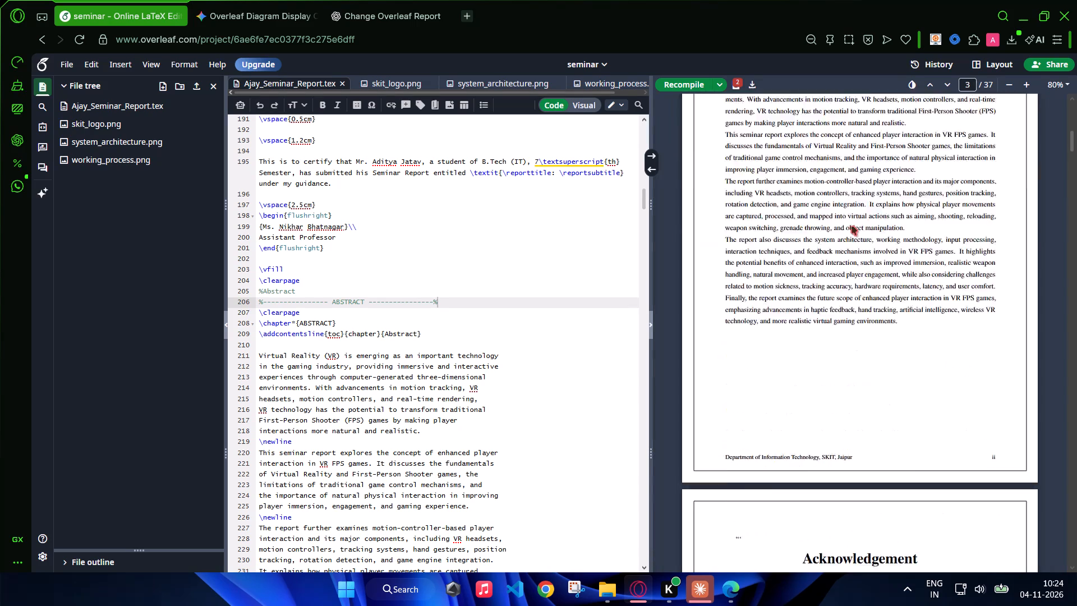
scroll(852, 226, "up", 10)
scroll(852, 226, "down", 4)
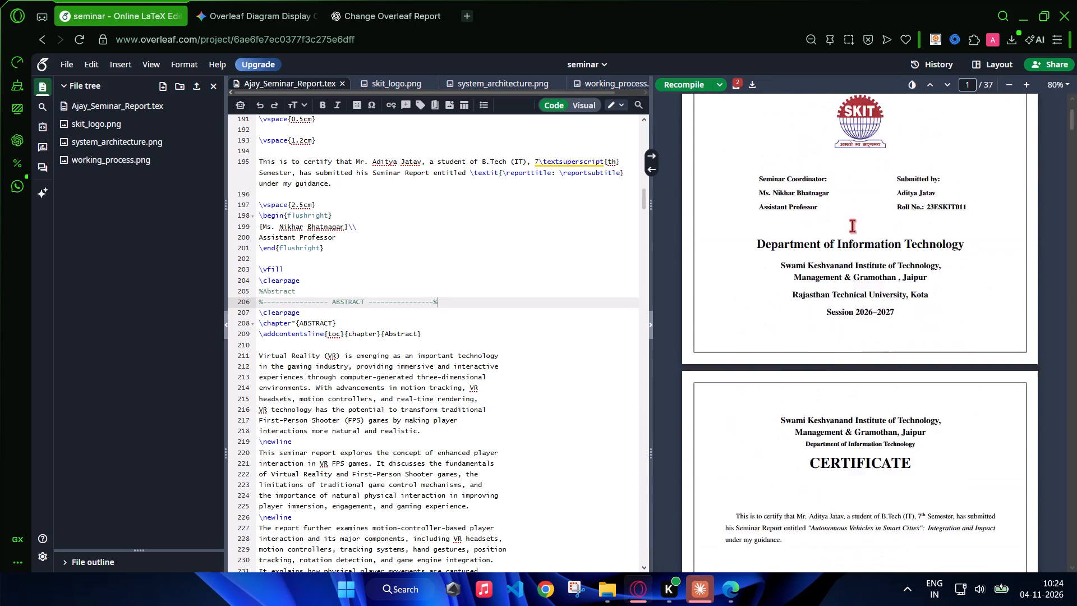
Review the PDF's table of contents, List of Figures, List of Tables and Chapter 1 for content and page layout.
scroll(852, 226, "down", 11)
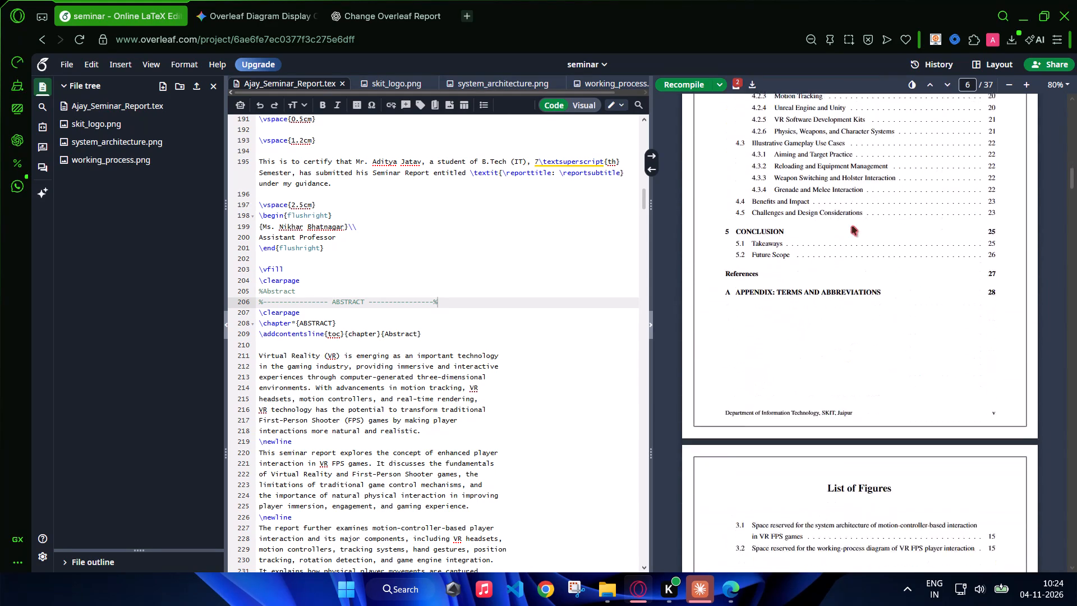
scroll(852, 226, "down", 6)
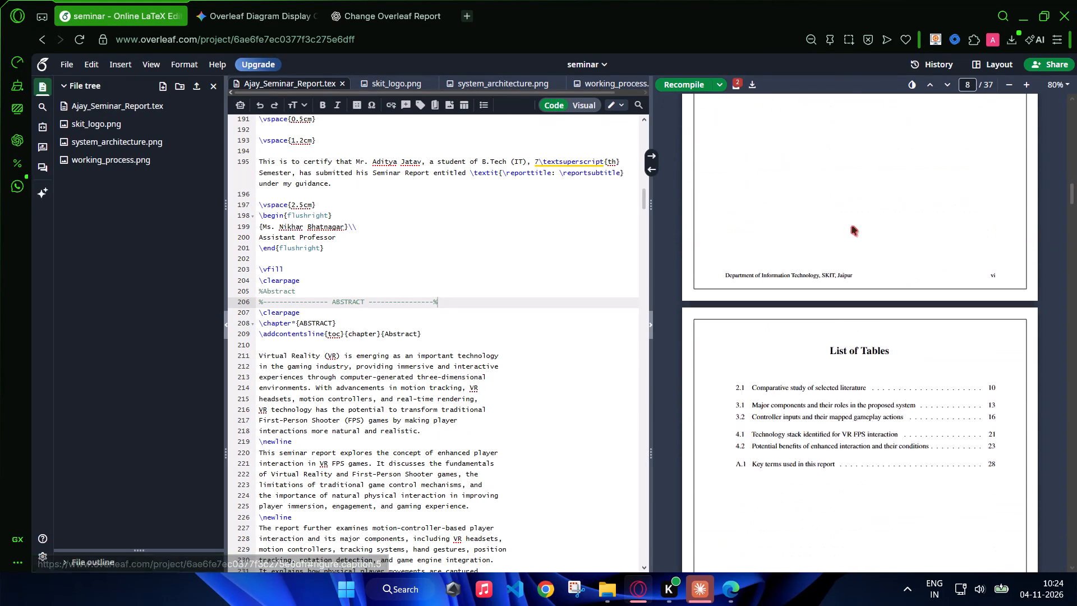
scroll(852, 226, "down", 6)
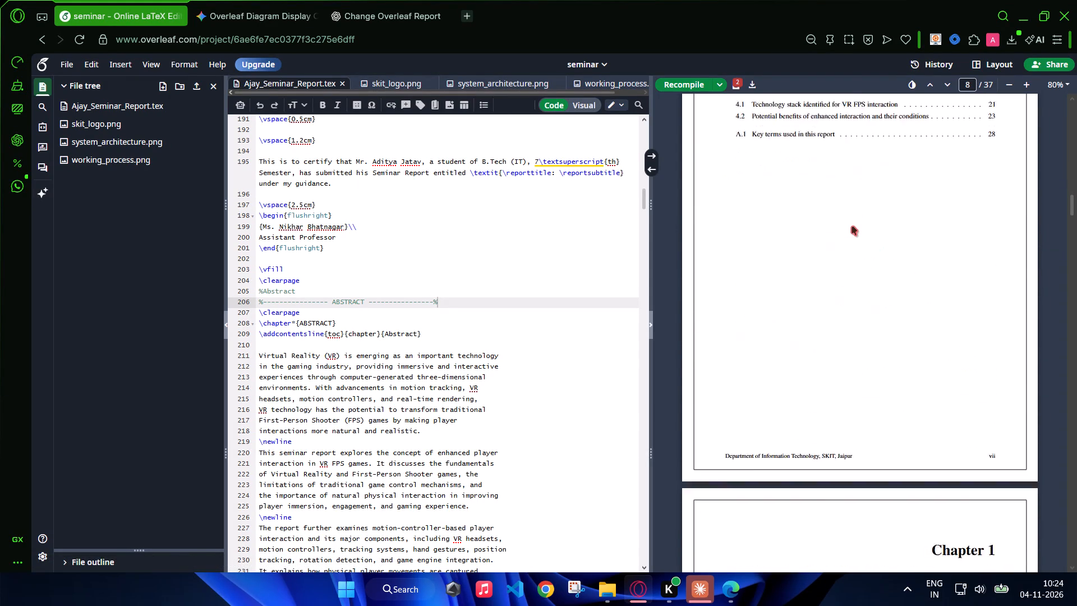
scroll(852, 226, "down", 8)
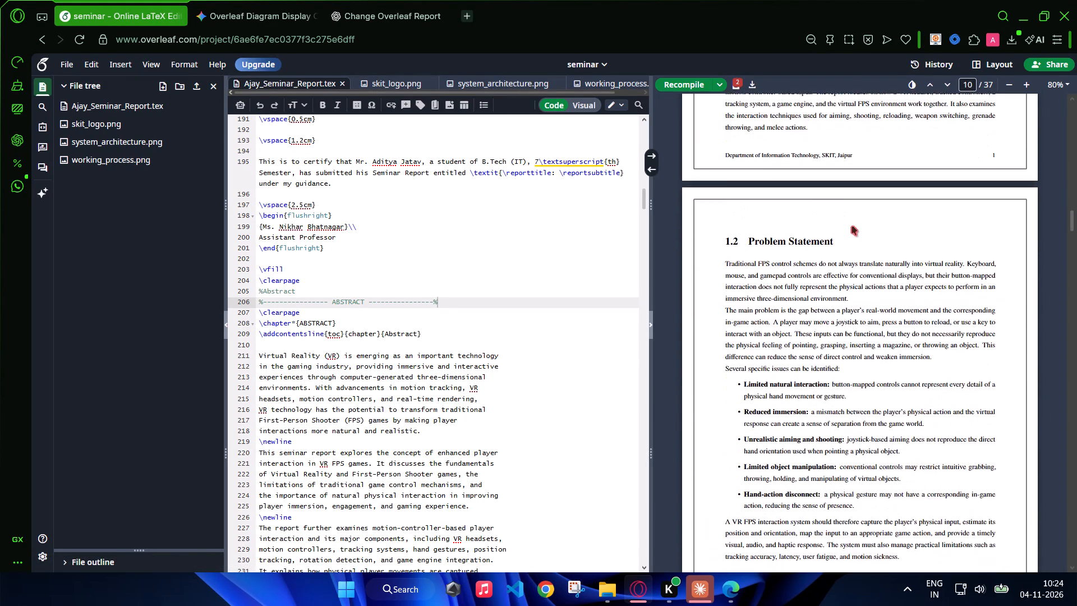
scroll(852, 226, "down", 6)
scroll(852, 226, "up", 4)
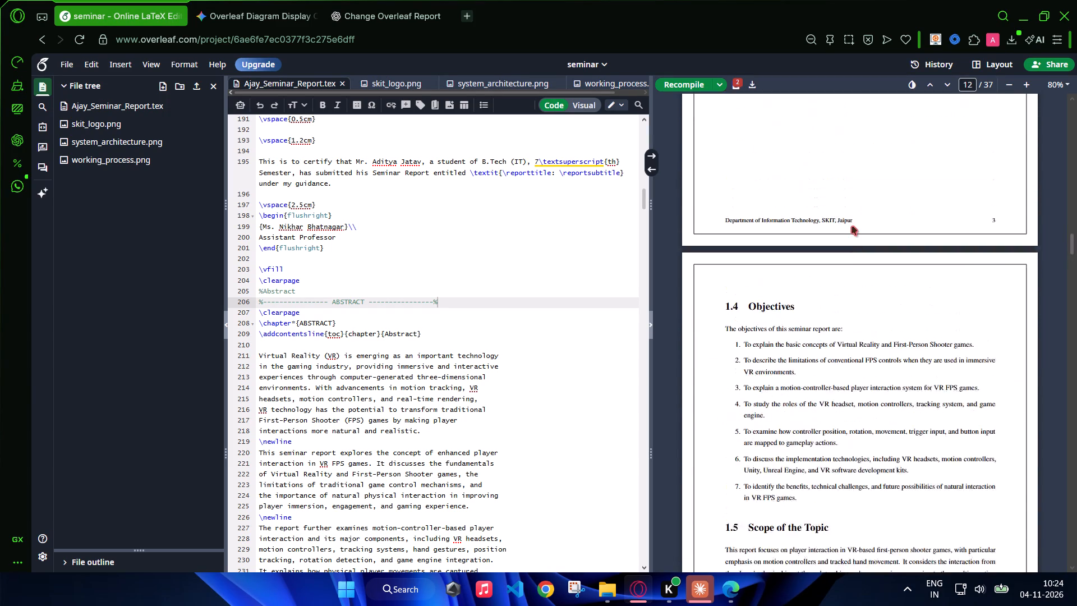
scroll(852, 226, "up", 3)
scroll(852, 226, "down", 5)
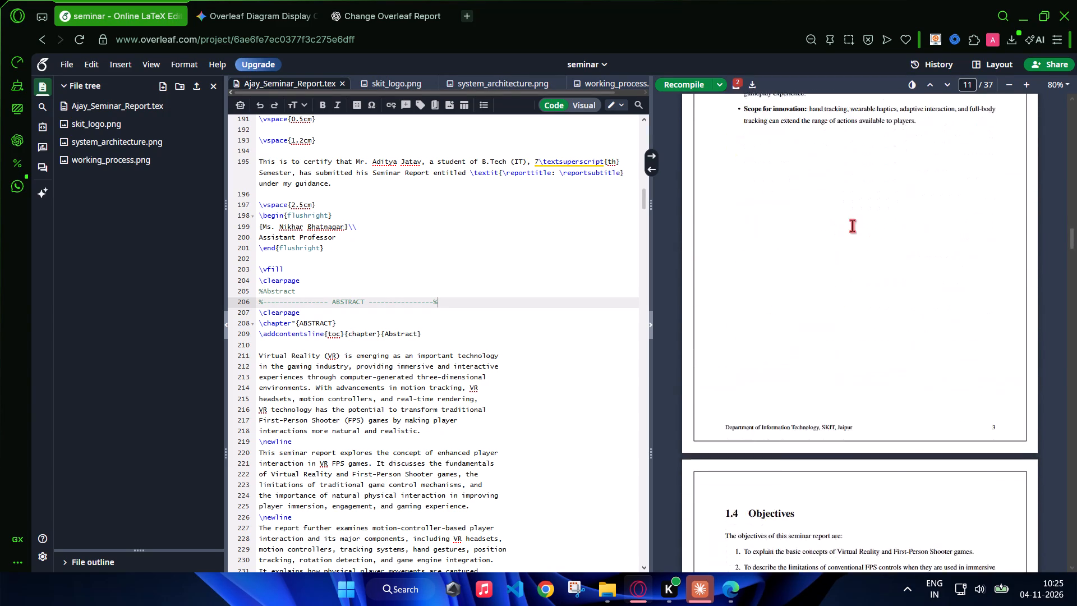
Review the rest of the PDF from section 1.4 Objectives through the later chapters and References to the appendix of terms and abbreviations.
scroll(852, 226, "down", 8)
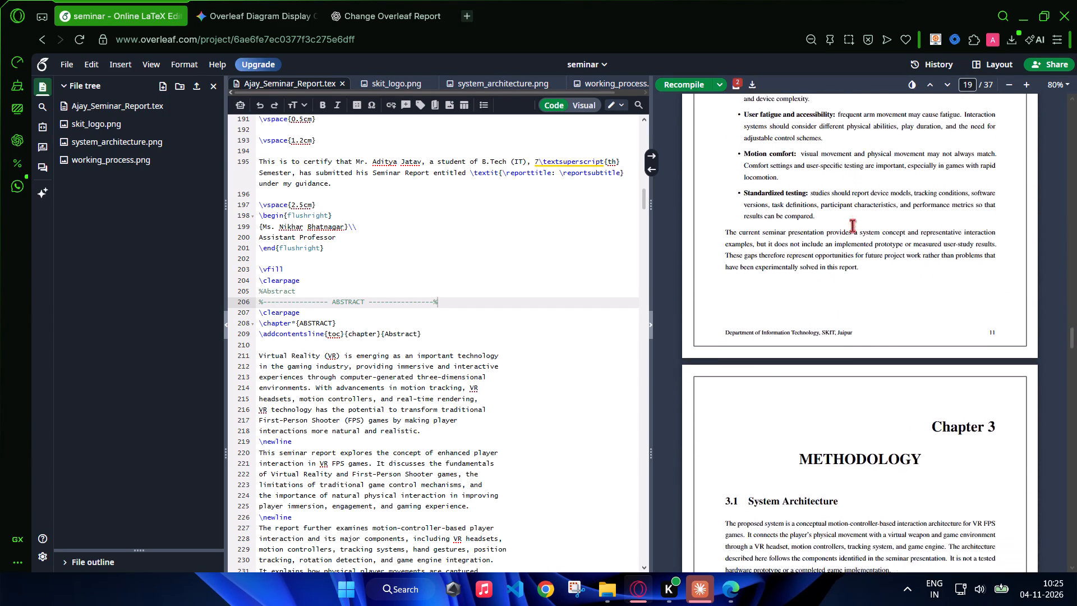
scroll(852, 226, "down", 13)
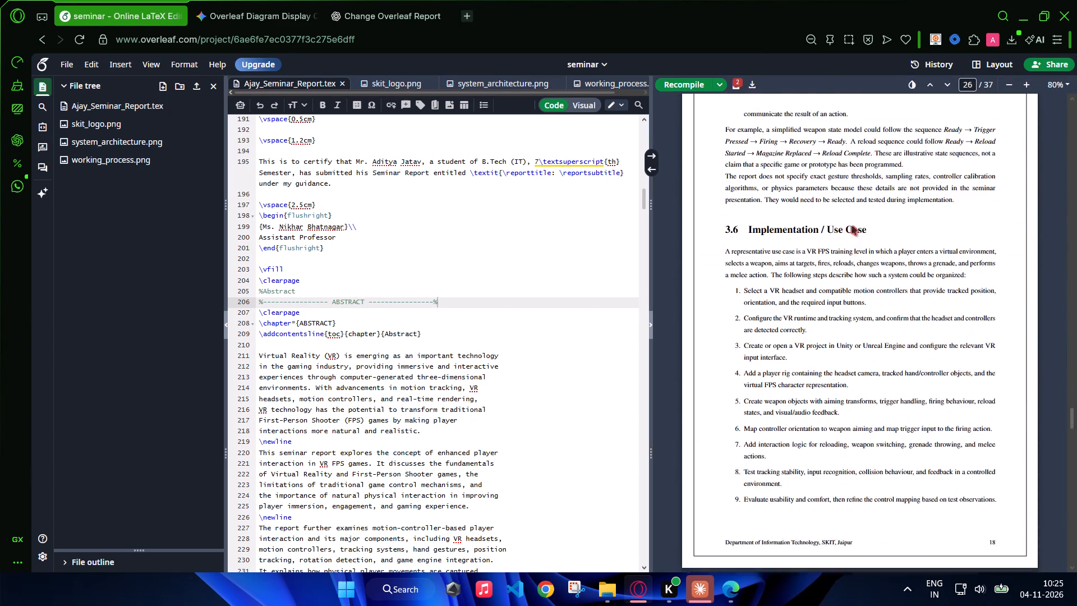
scroll(852, 226, "down", 3)
scroll(852, 226, "up", 2)
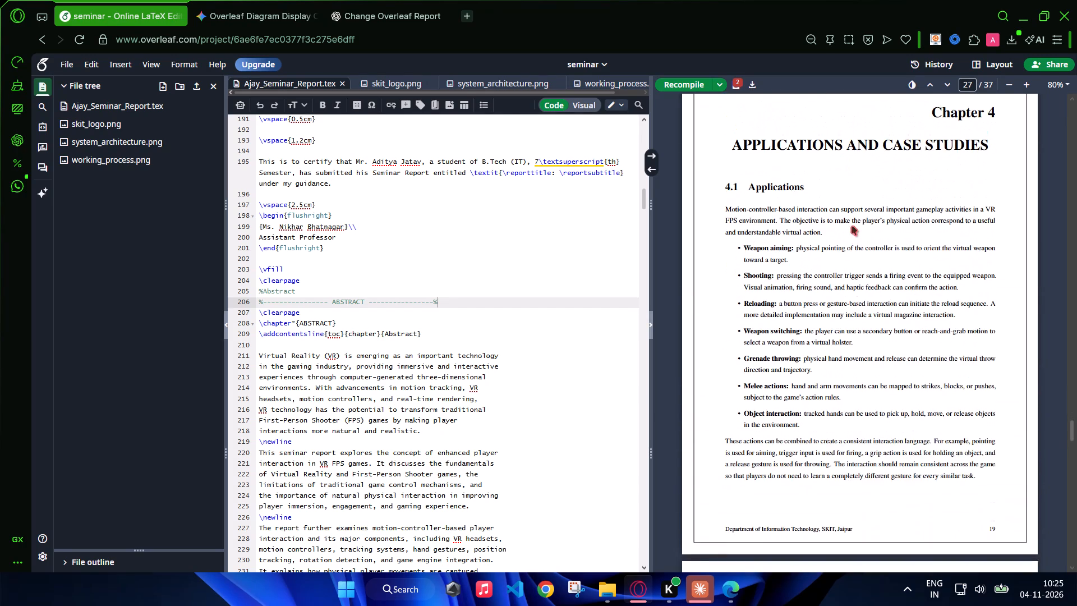
scroll(852, 226, "up", 1)
scroll(852, 226, "down", 6)
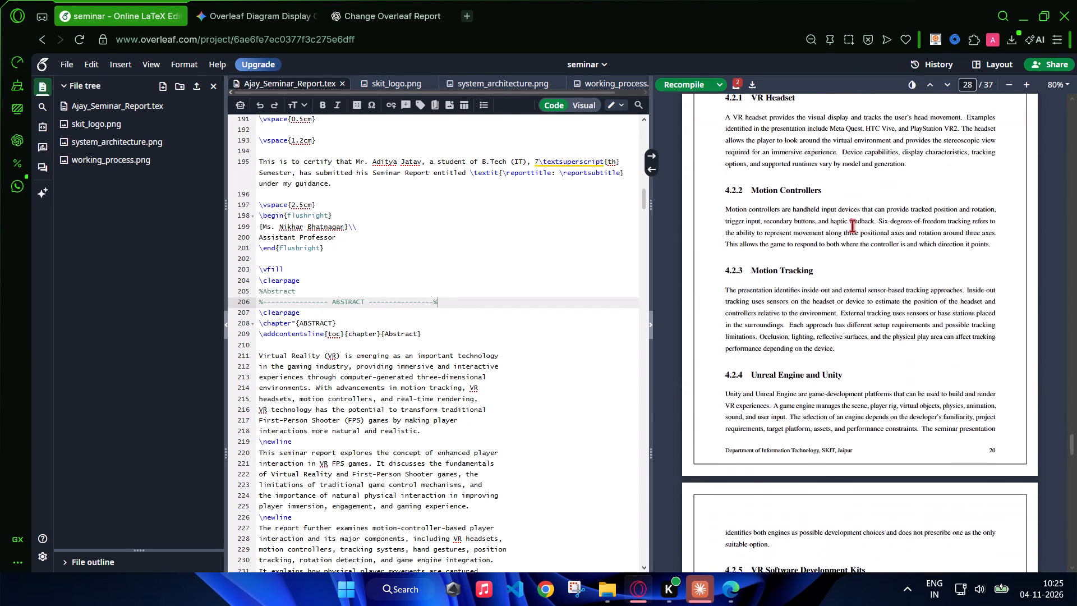
scroll(852, 226, "down", 13)
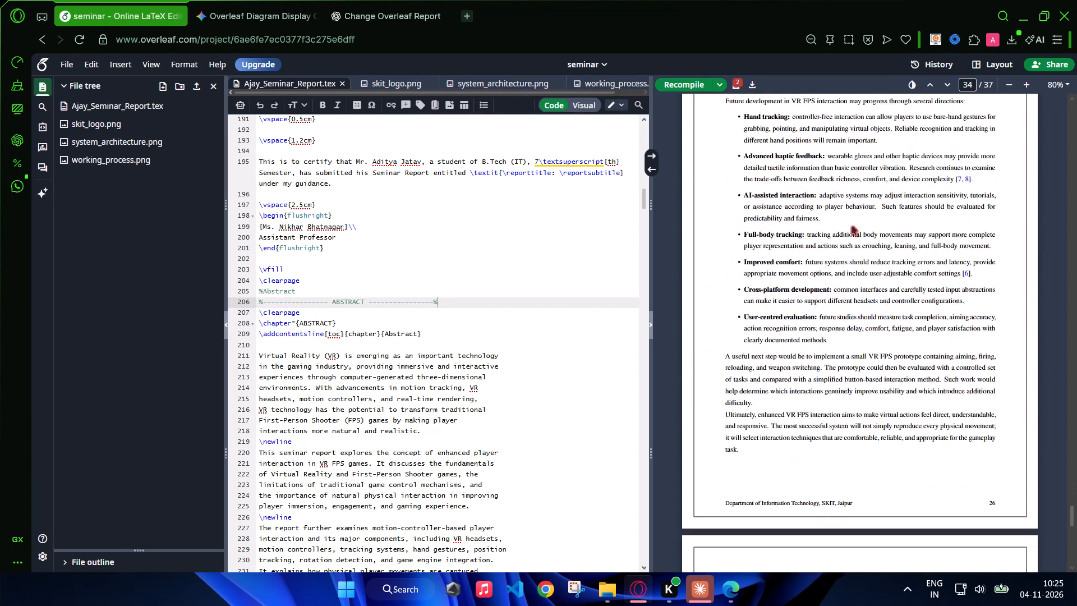
scroll(852, 226, "down", 6)
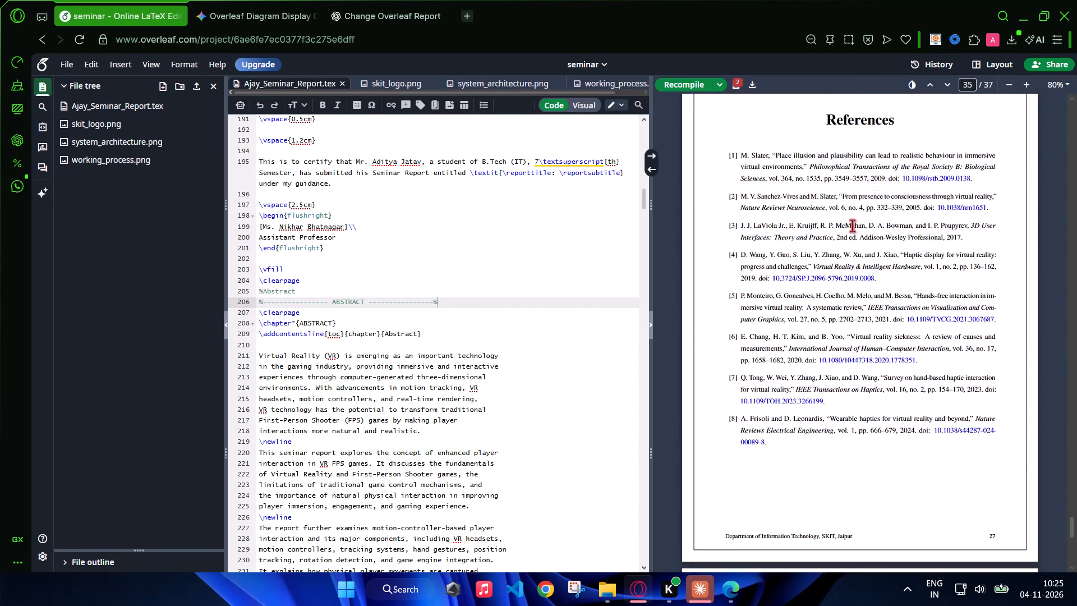
scroll(852, 226, "down", 7)
scroll(852, 226, "up", 5)
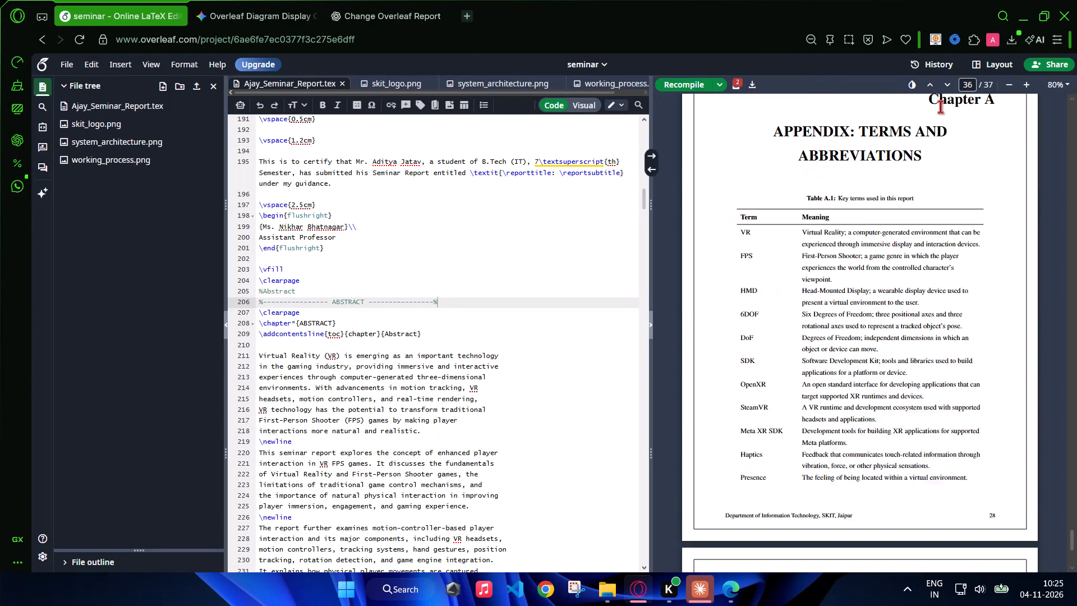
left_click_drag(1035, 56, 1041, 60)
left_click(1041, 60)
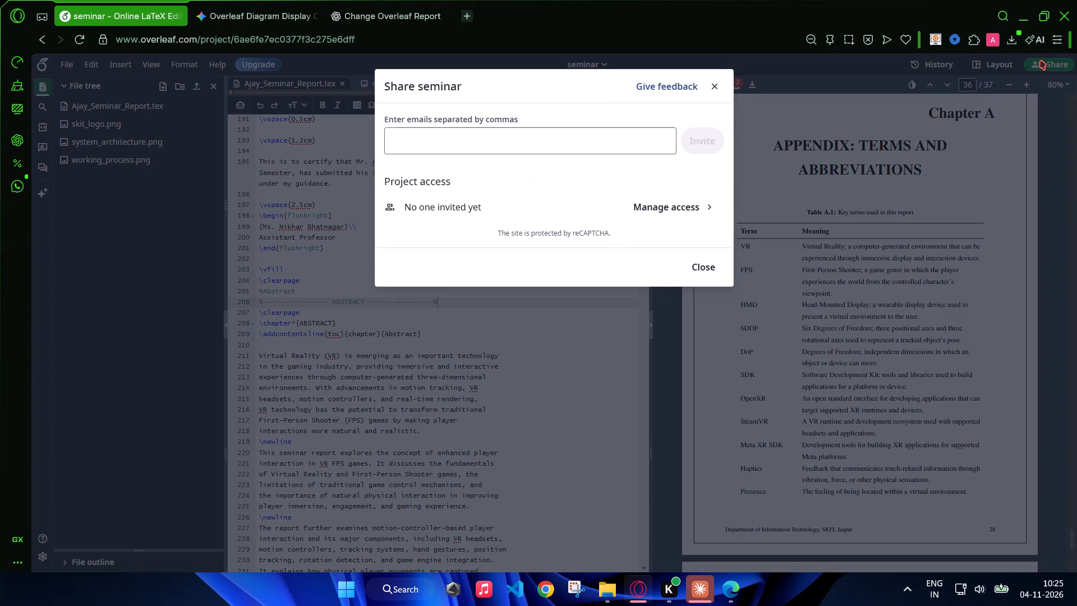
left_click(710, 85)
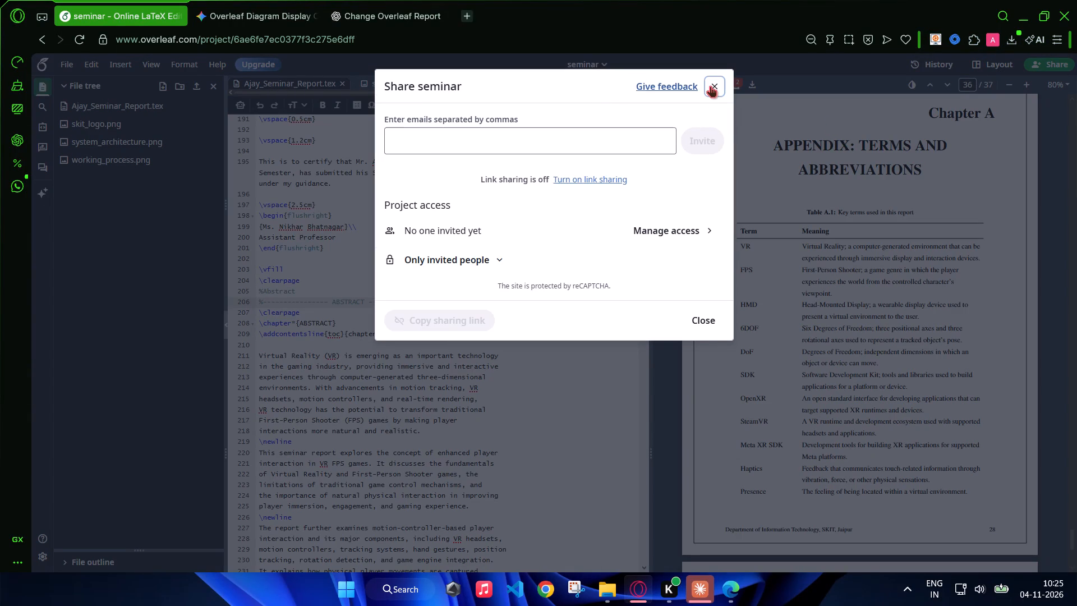
Download the compiled seminar report as a PDF.
left_click(754, 84)
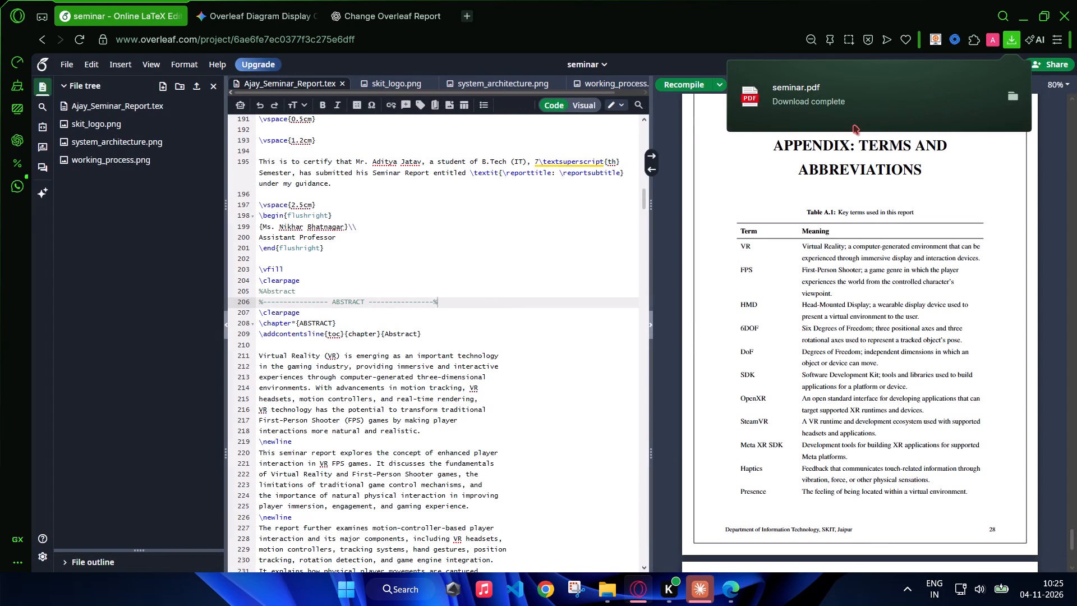
left_click_drag(809, 84, 23, 183)
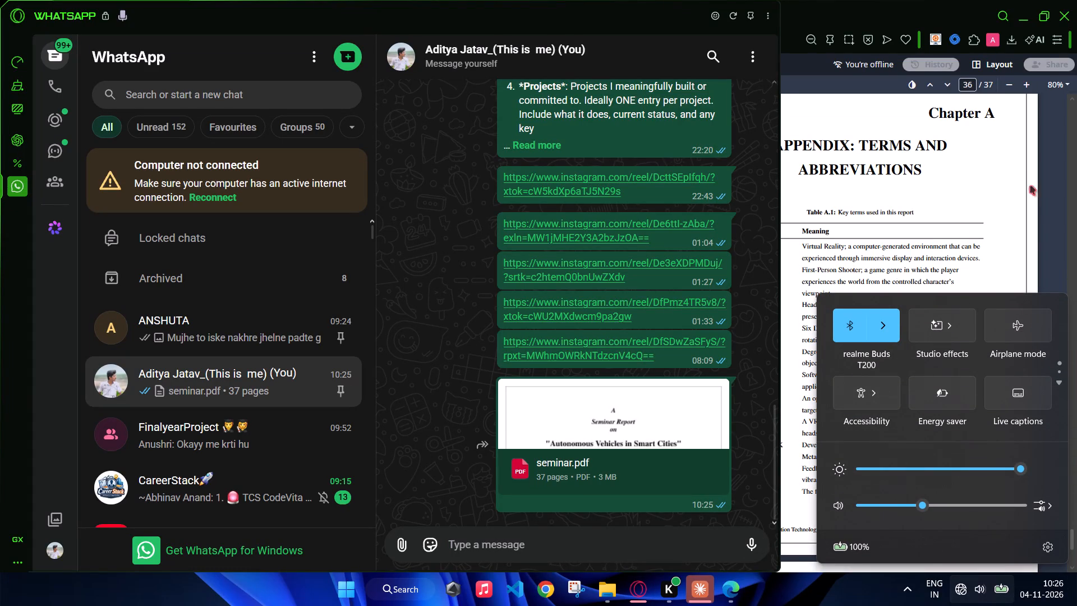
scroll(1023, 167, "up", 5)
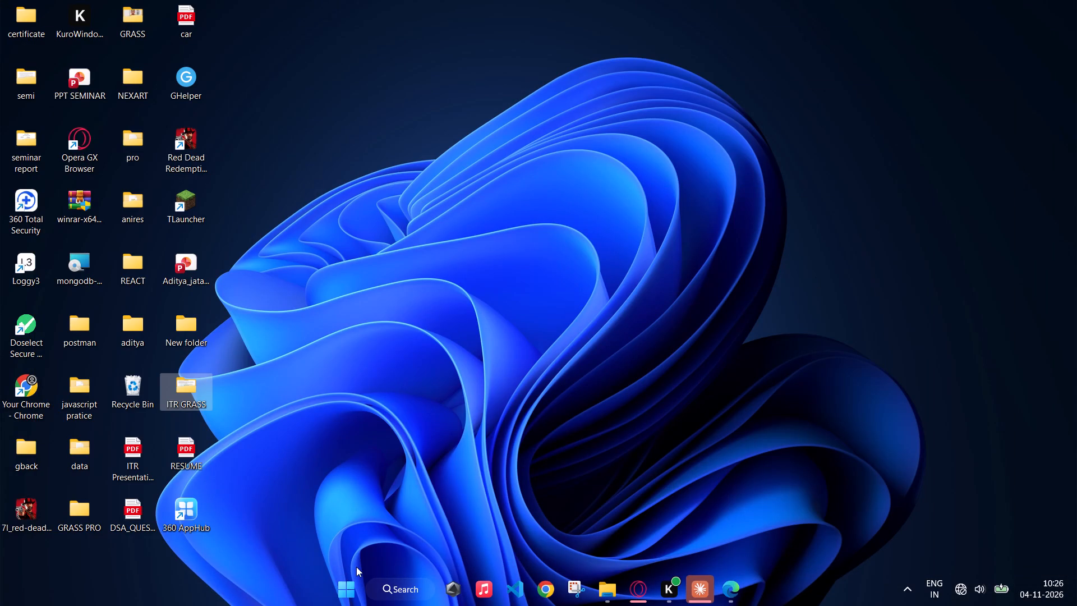
Open the computer's power options from the desktop and choose a power action to end the session.
left_click(356, 567)
left_click(353, 573)
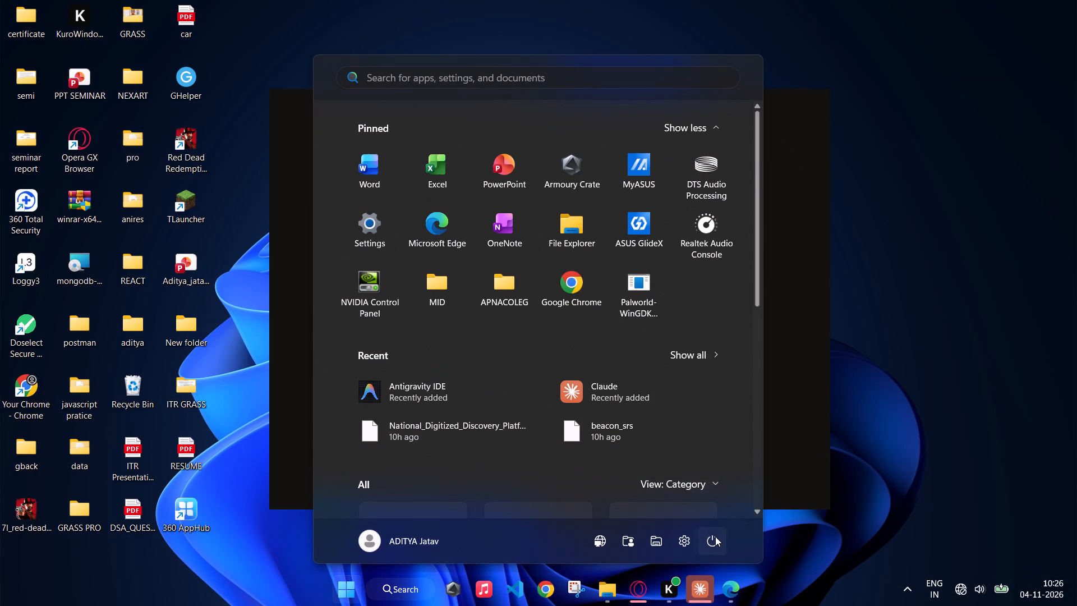
left_click(715, 536)
left_click(715, 497)
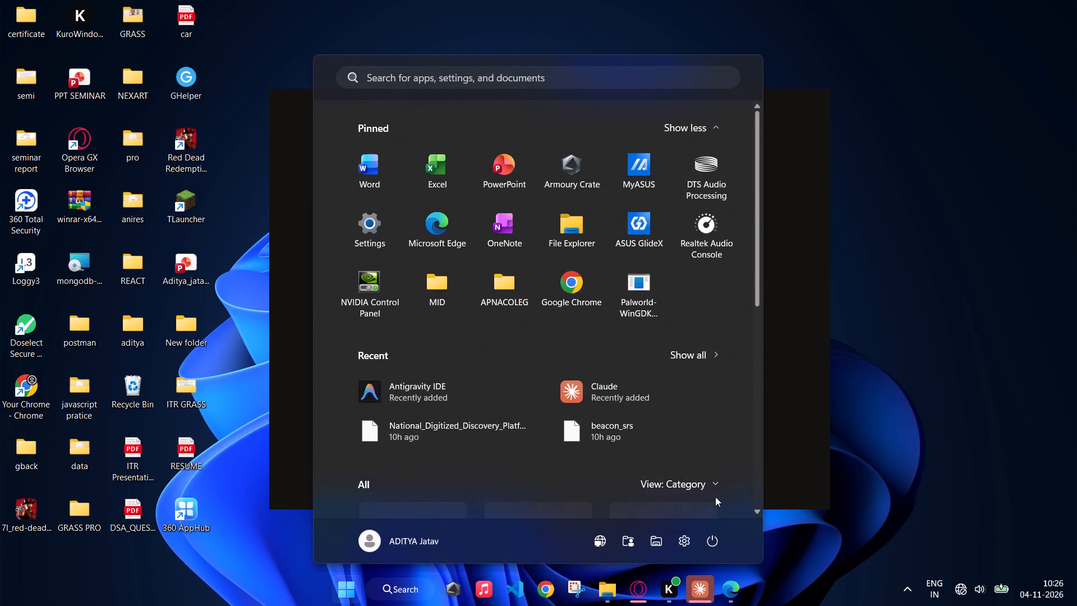